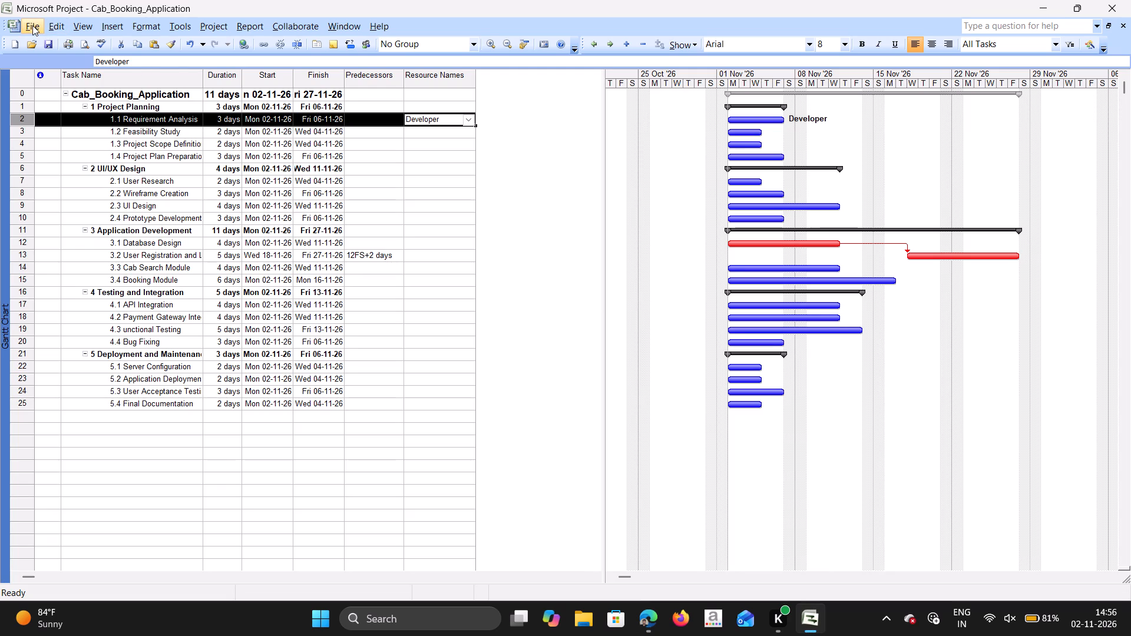
left_click(32, 25)
left_click(58, 124)
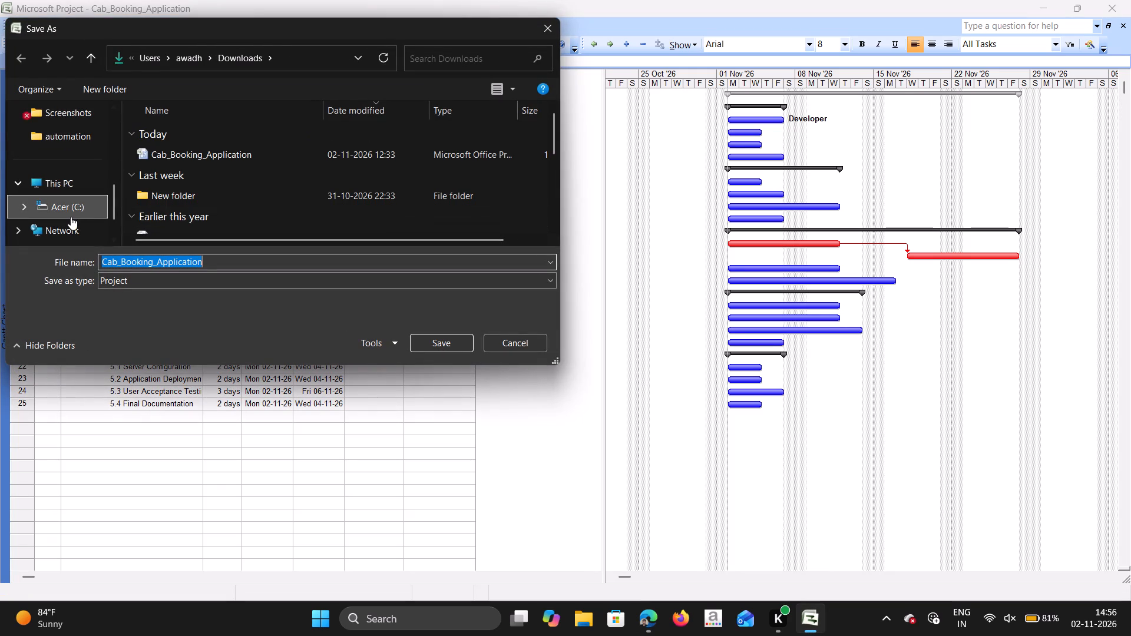
Save the project as Cab_Booking_Application in the Downloads folder, replacing the existing file.
scroll(71, 217, "down", 1)
scroll(71, 217, "up", 2)
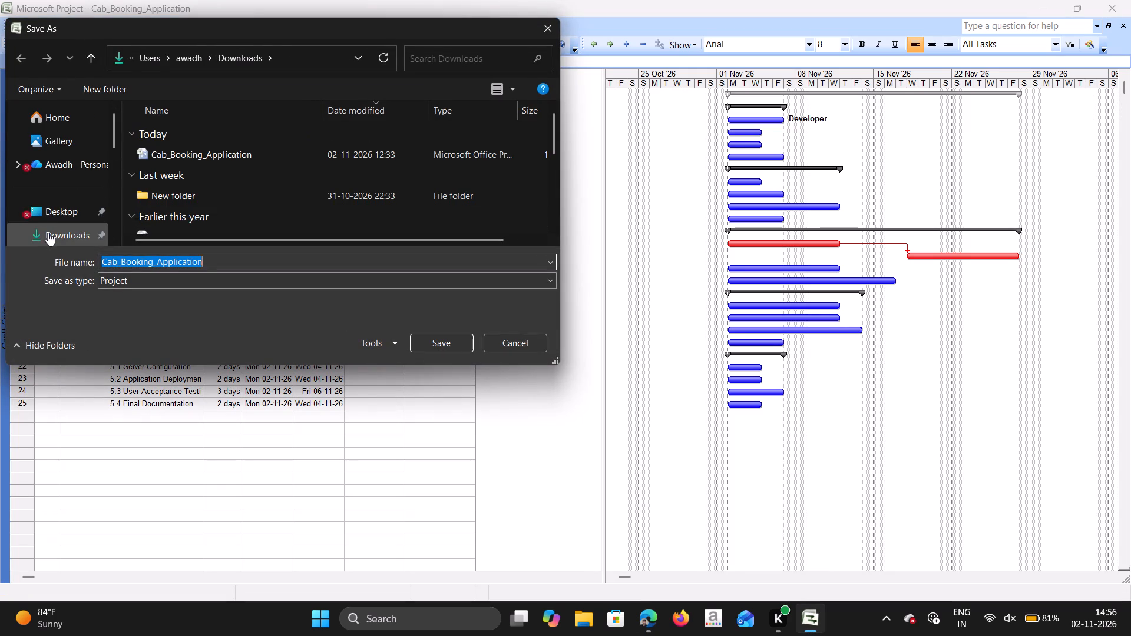
left_click(48, 233)
left_click(439, 347)
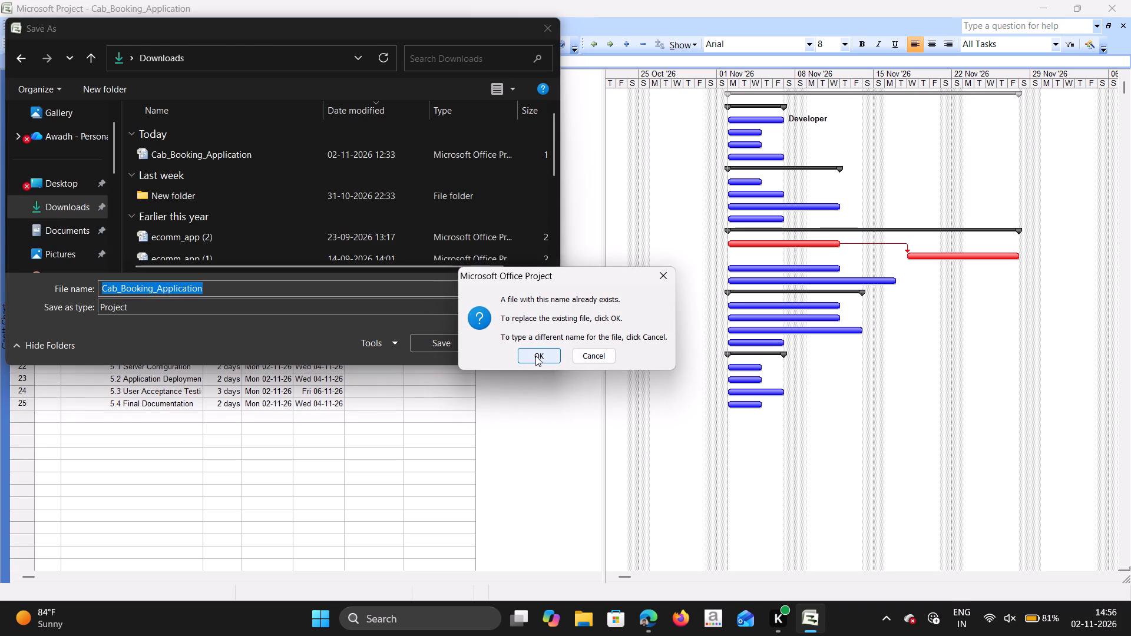
left_click(535, 356)
Open the Cab_Booking_Application project file from the Downloads folder.
left_click(29, 26)
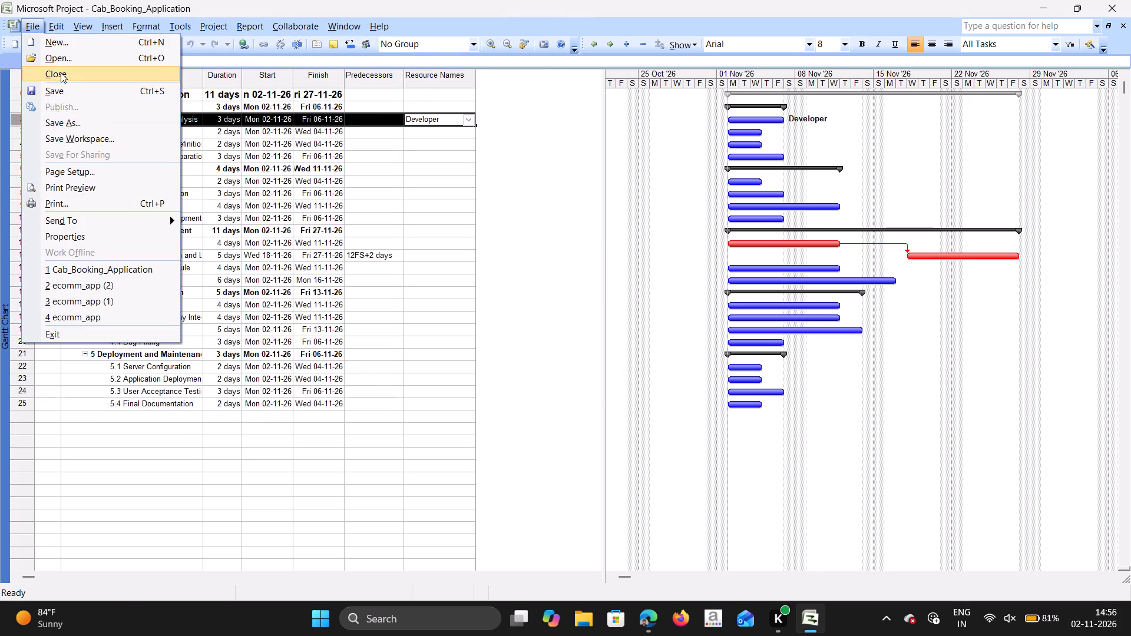
left_click(54, 49)
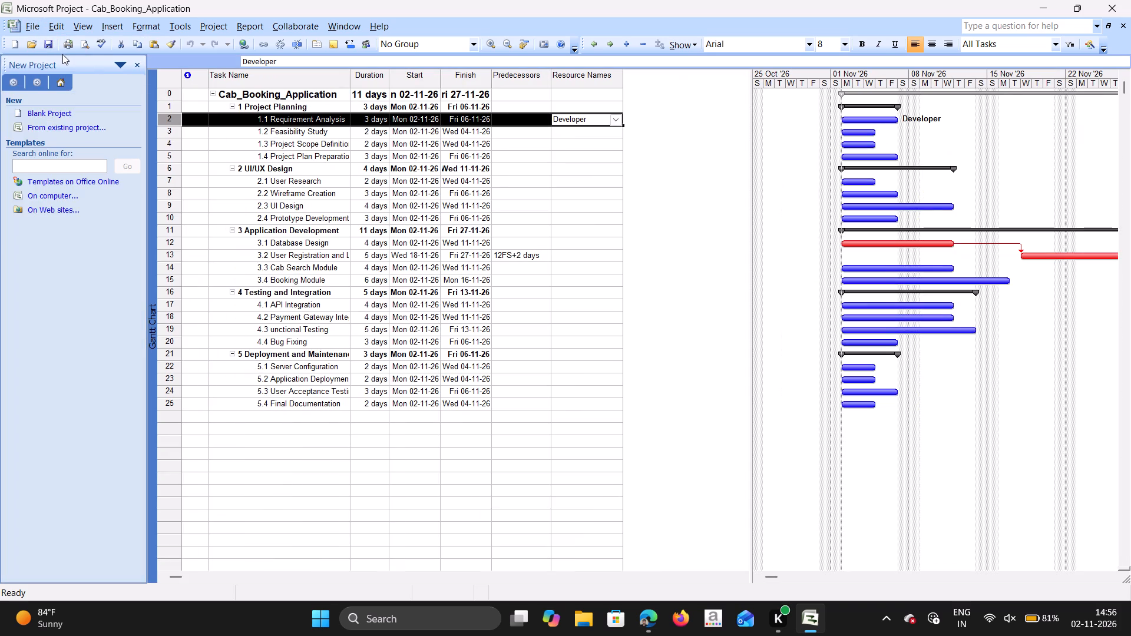
left_click(34, 25)
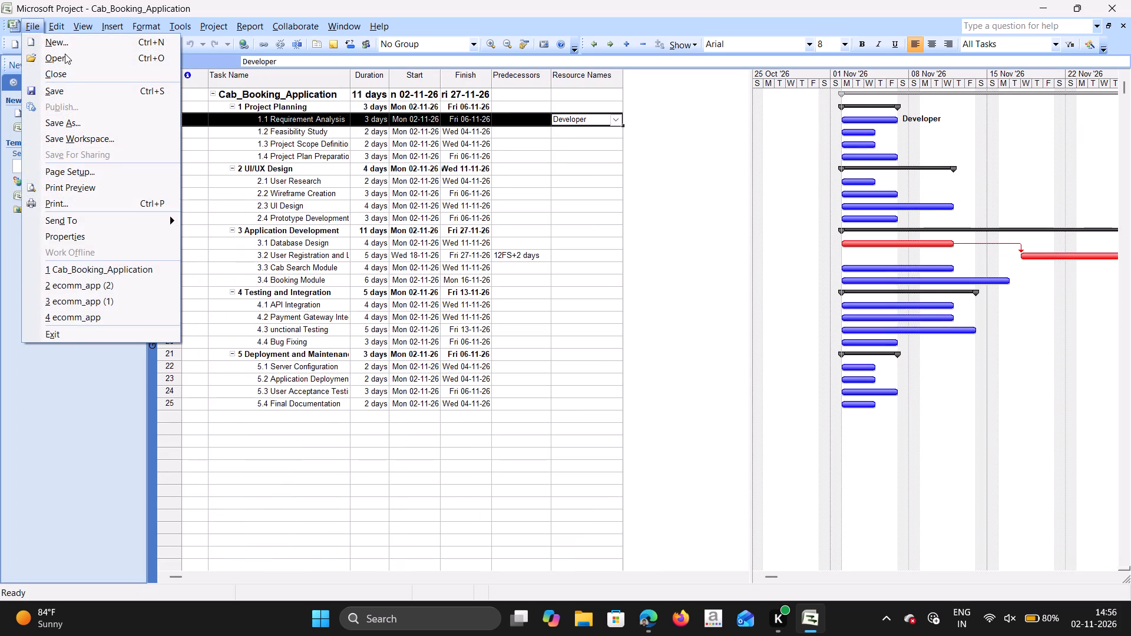
left_click(65, 54)
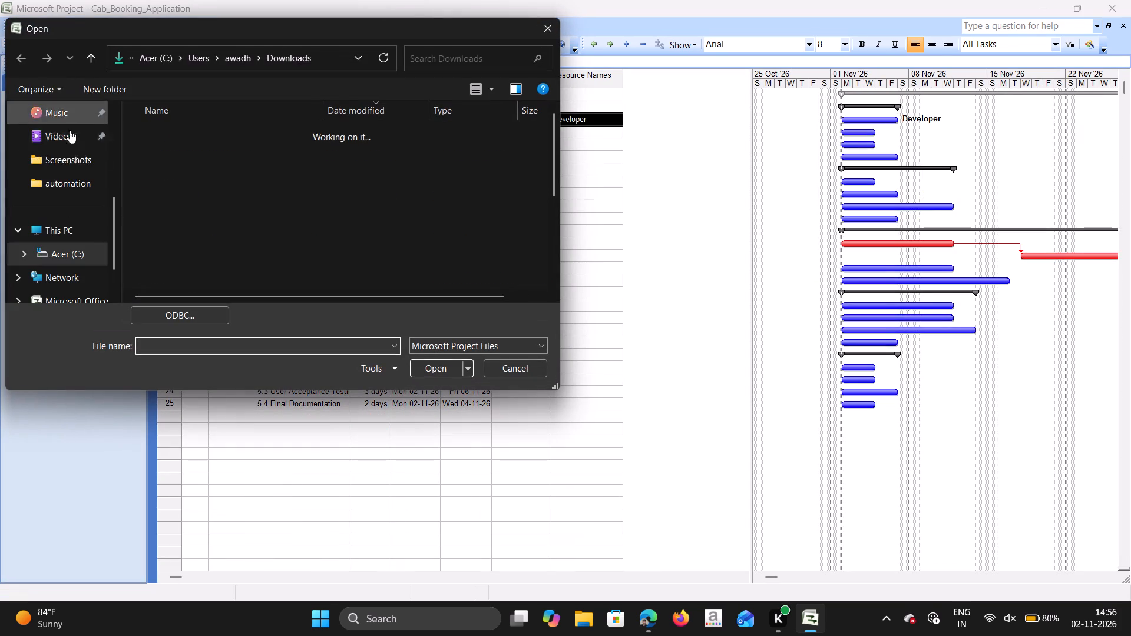
scroll(74, 262, "down", 1)
scroll(74, 262, "up", 2)
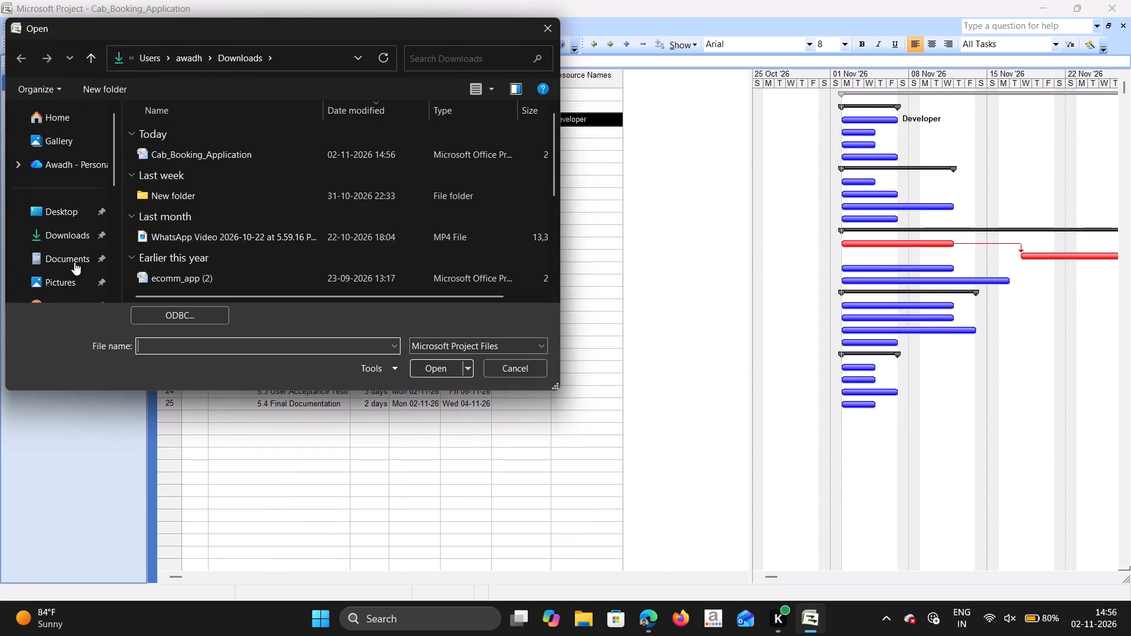
left_click(46, 232)
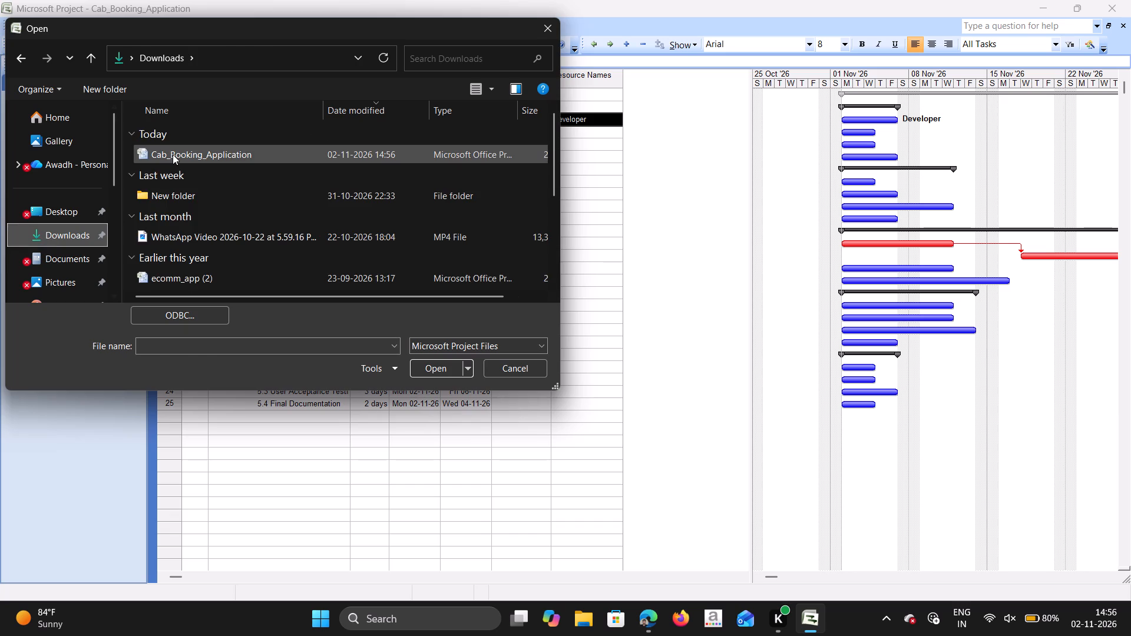
left_click(173, 154)
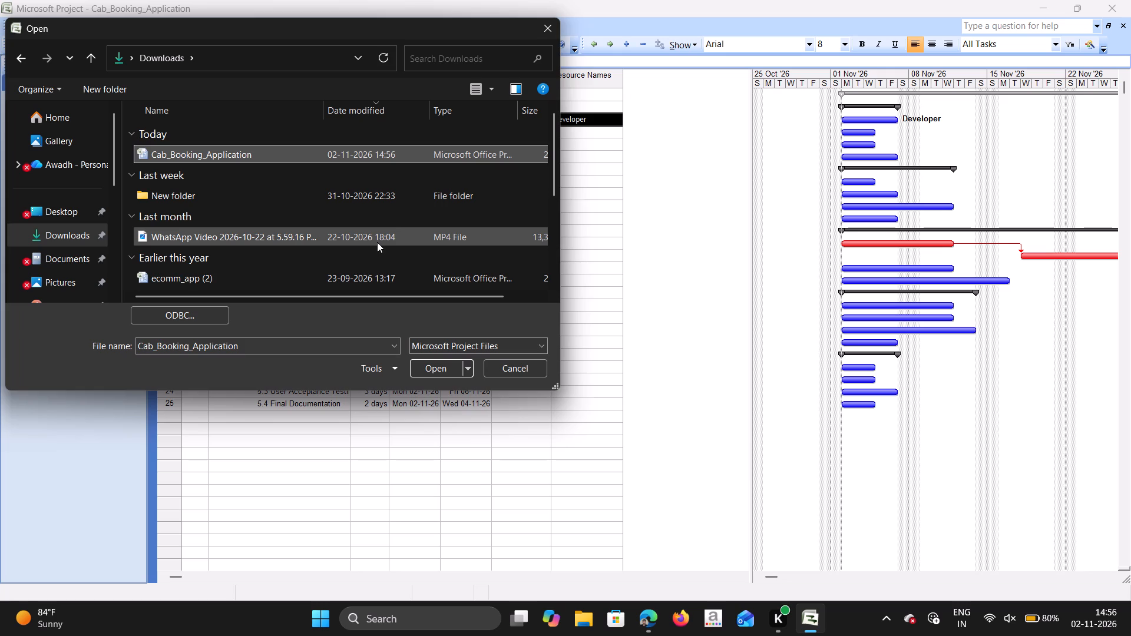
Confirm opening the selected Cab_Booking_Application project file from the Downloads folder.
left_click(433, 365)
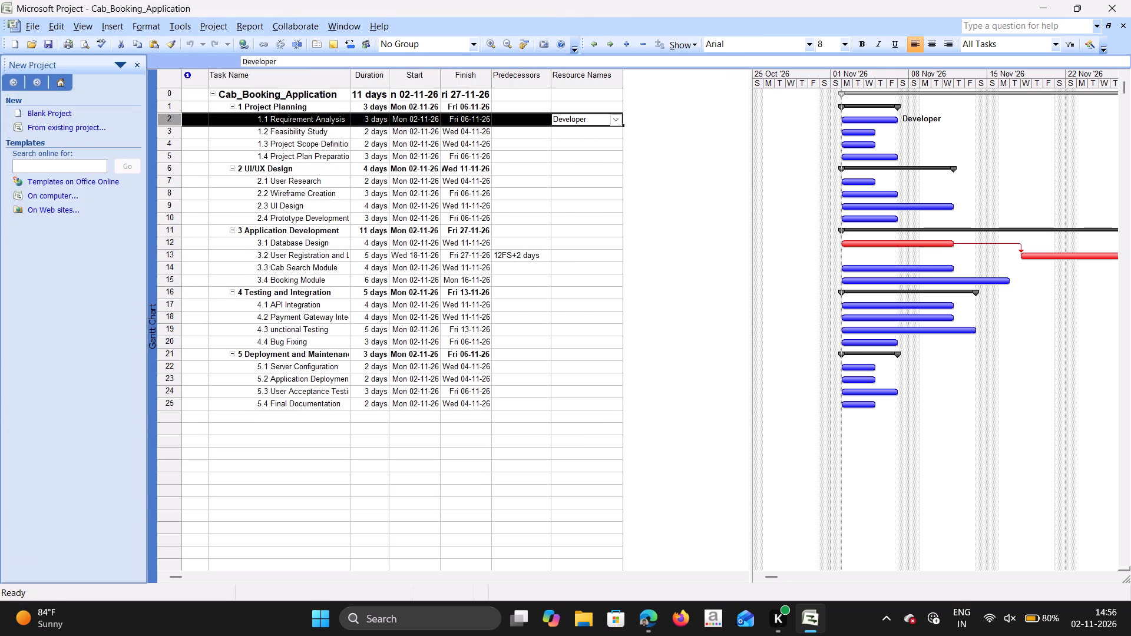
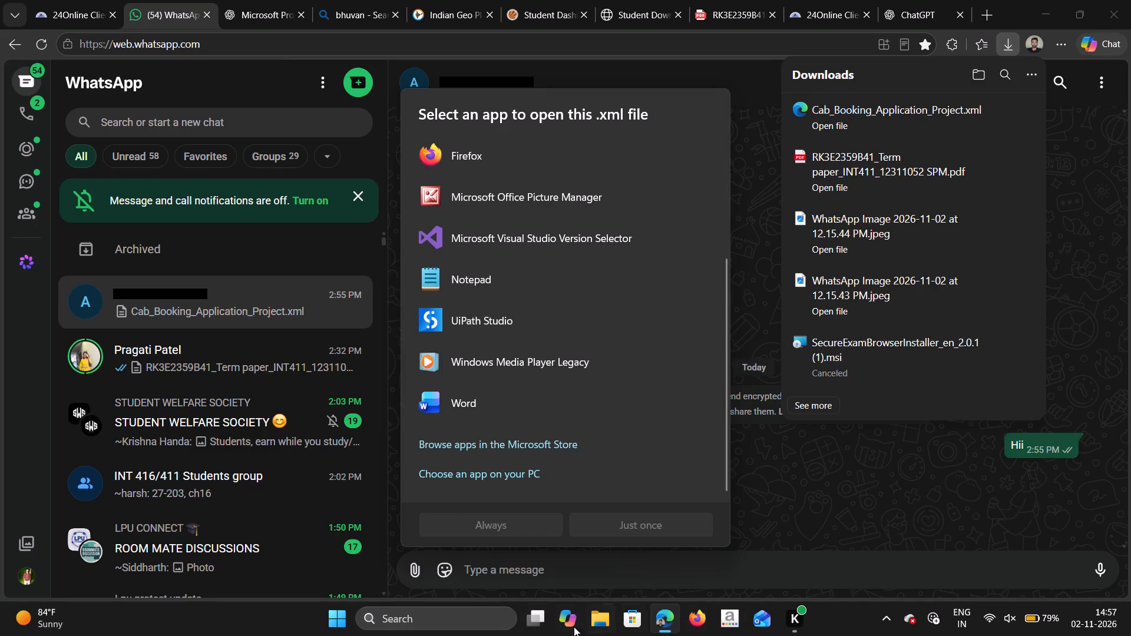
Bring up the Windows search to find the Microsoft Office Project 2007 app.
left_click(439, 622)
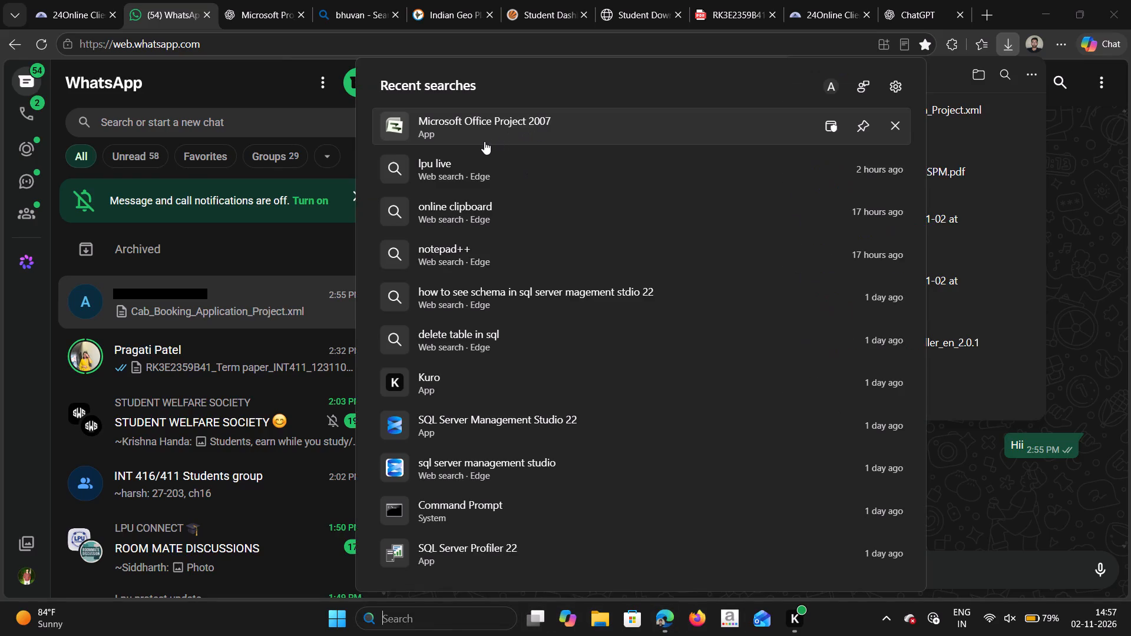
Launch Microsoft Office Project 2007 from the recent searches.
left_click(483, 141)
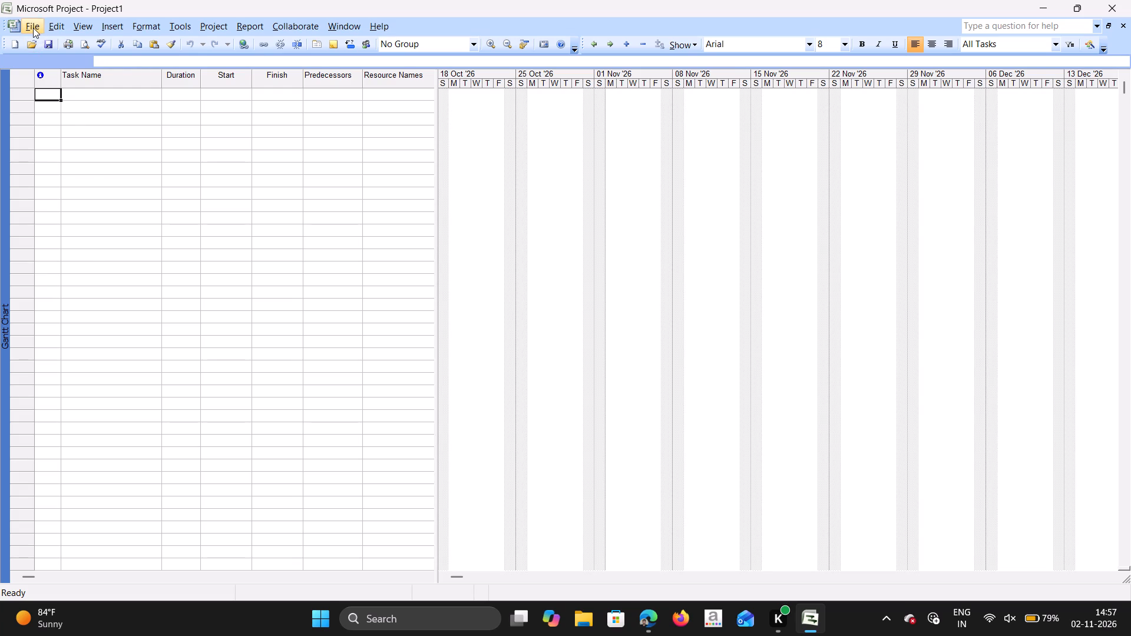
Browse the folder locations for opening a project file, looking for the Downloads folder.
left_click(33, 28)
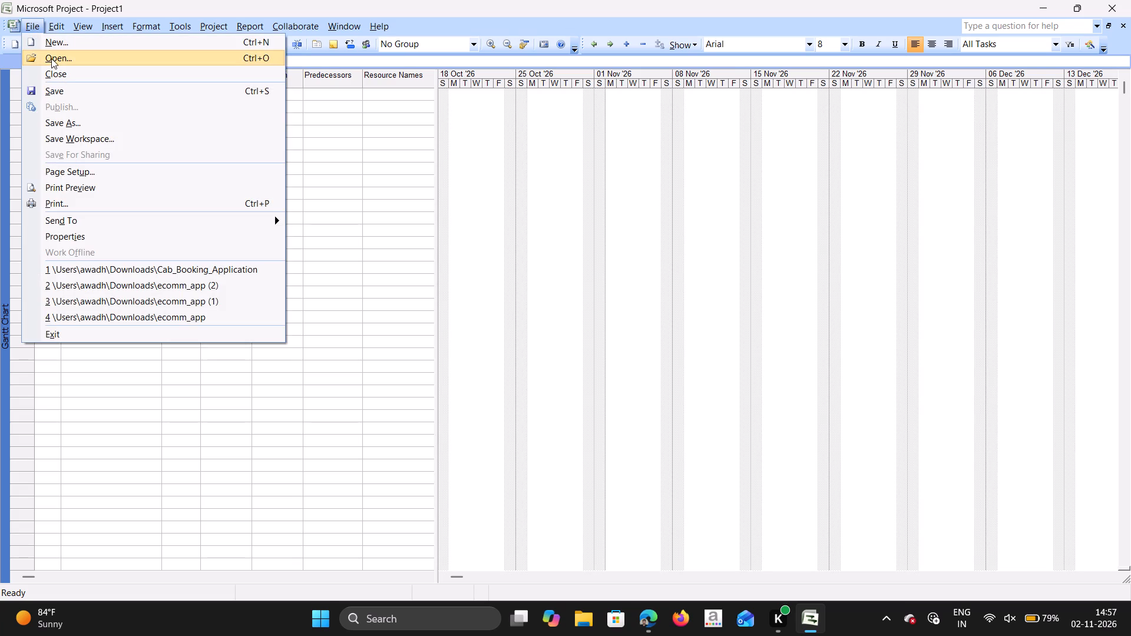
left_click(51, 58)
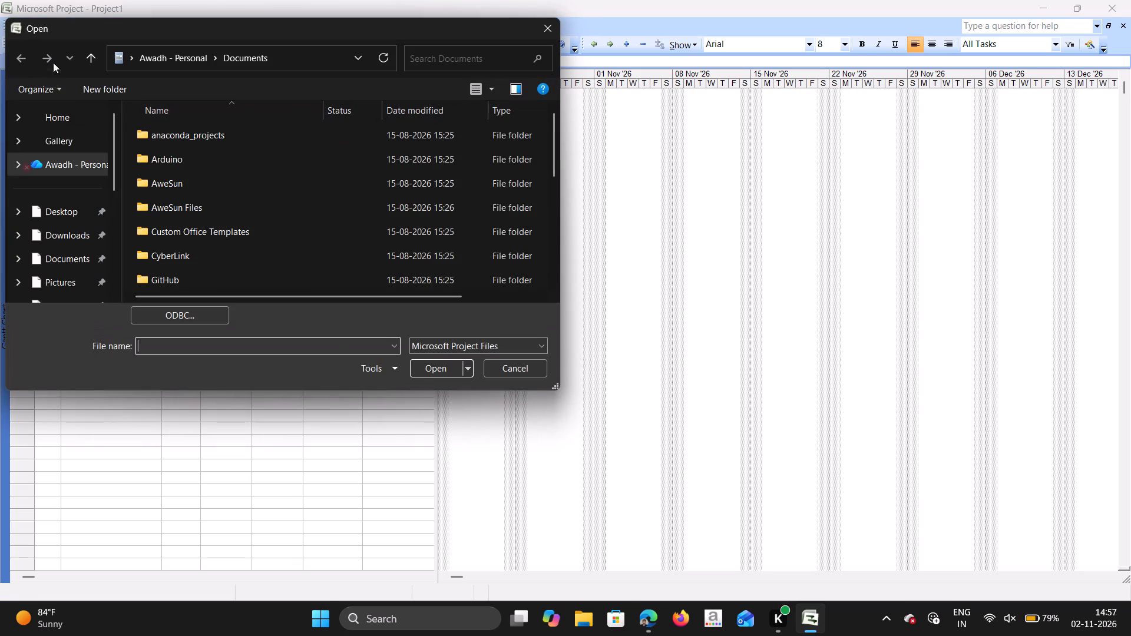
scroll(67, 209, "up", 2)
scroll(67, 209, "down", 1)
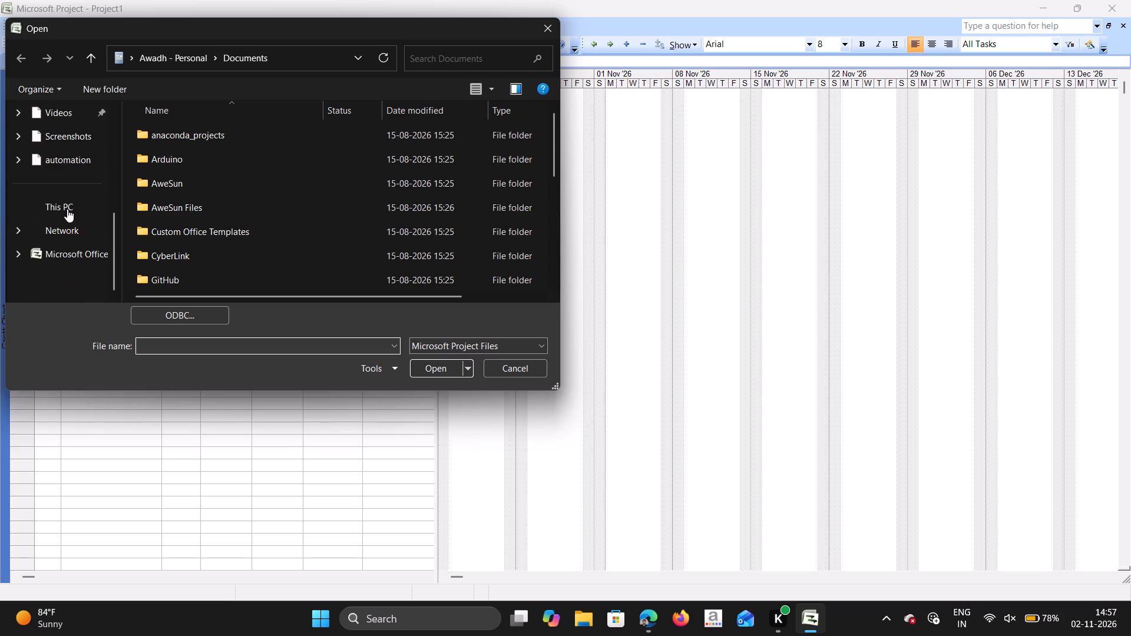
scroll(67, 209, "up", 6)
scroll(67, 209, "down", 1)
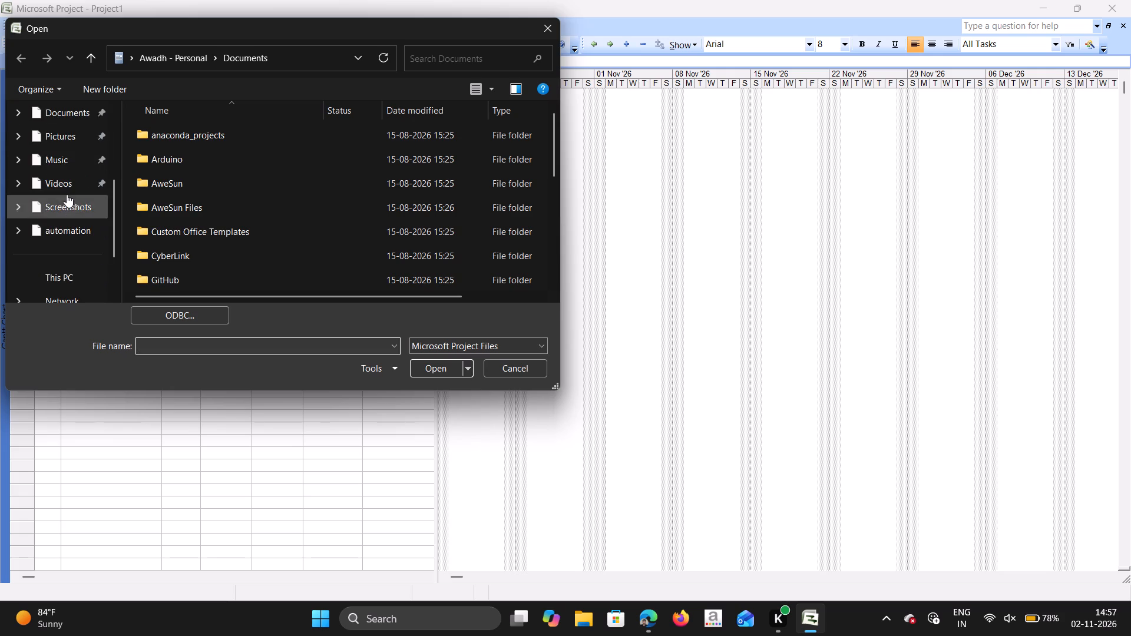
scroll(56, 184, "down", 5)
scroll(56, 184, "up", 4)
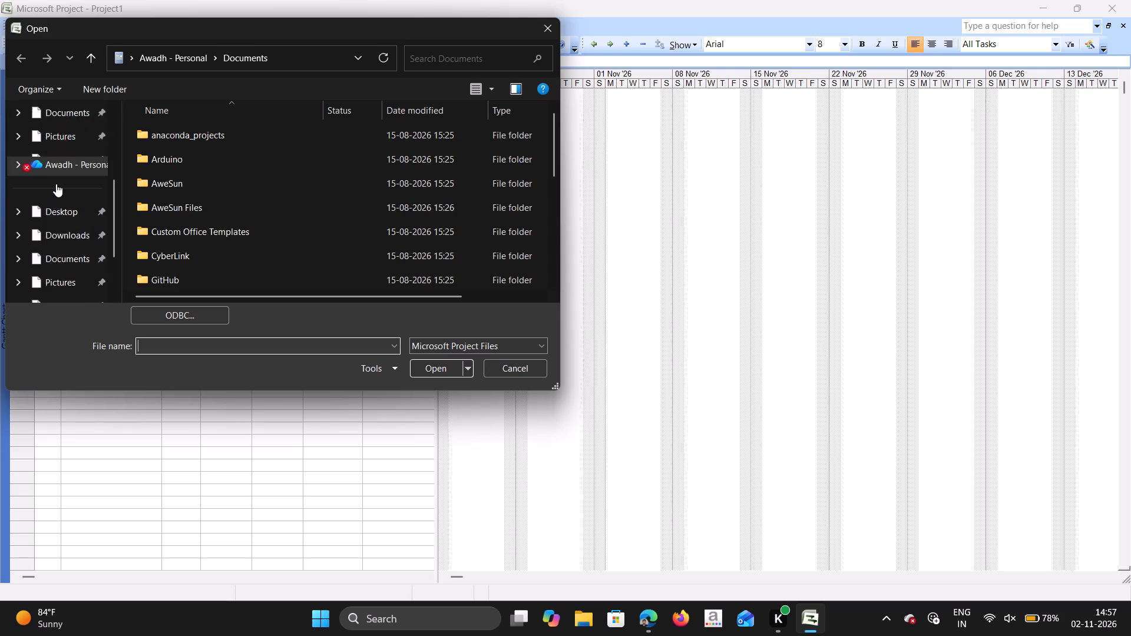
scroll(56, 184, "up", 5)
scroll(56, 184, "down", 8)
scroll(56, 184, "up", 7)
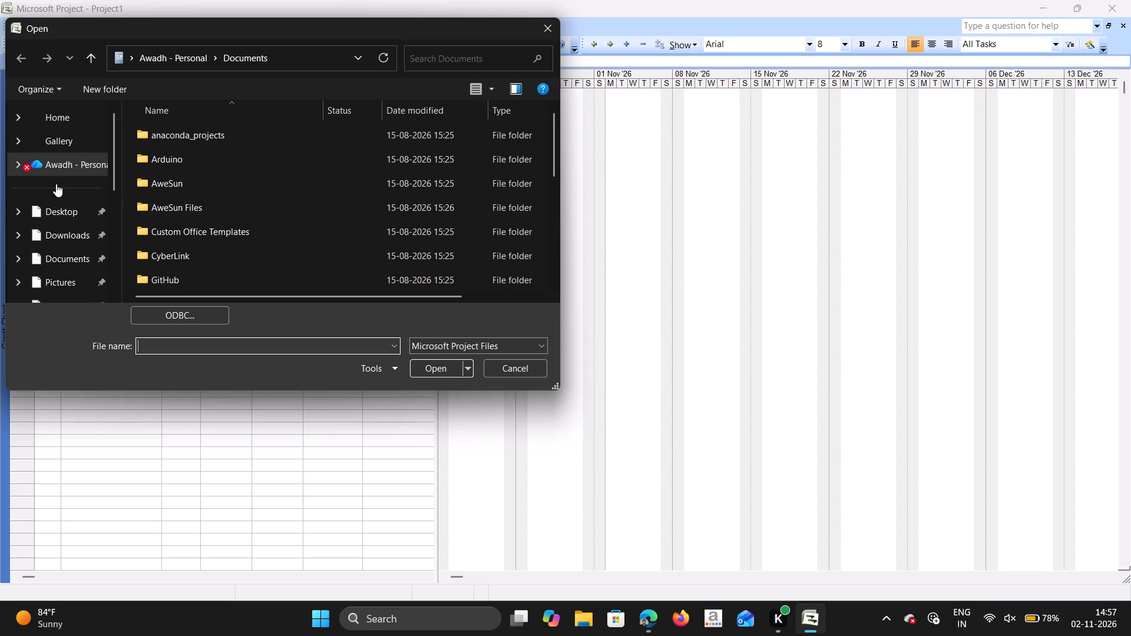
left_click(24, 231)
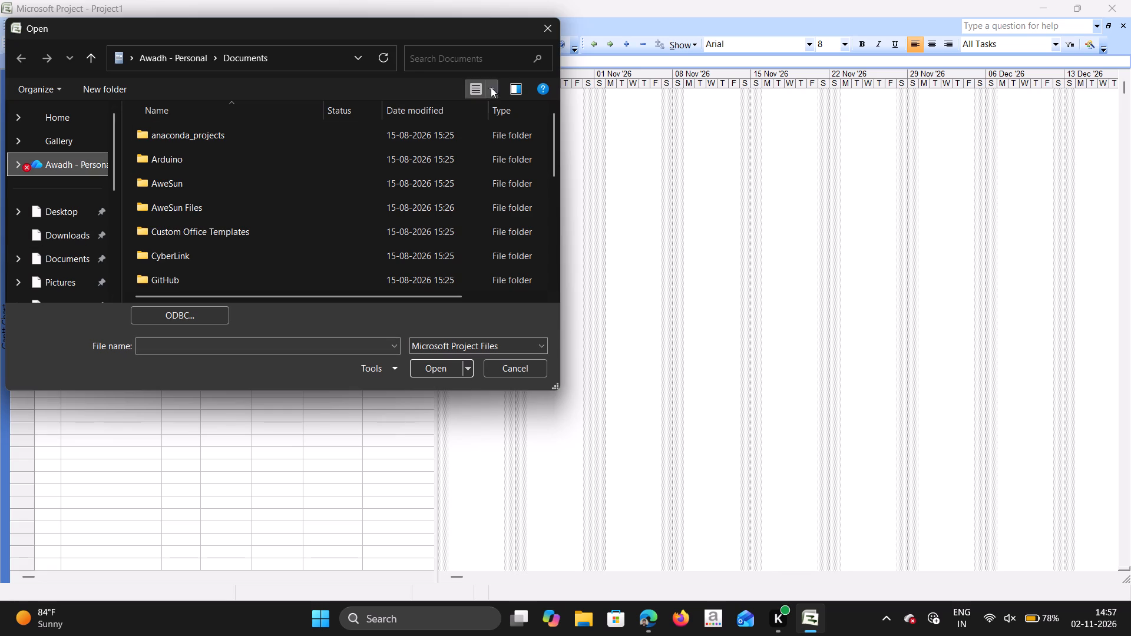
Restart opening a project file and browse to the Downloads folder to find the Cab_Booking_Application project.
left_click(542, 29)
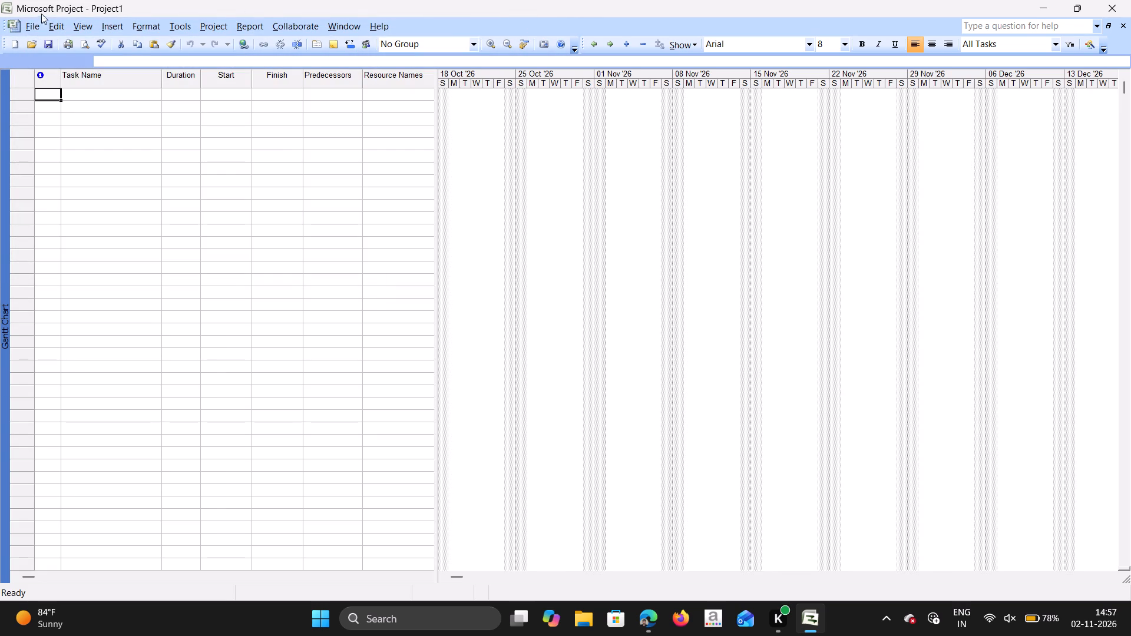
left_click(35, 24)
left_click(60, 61)
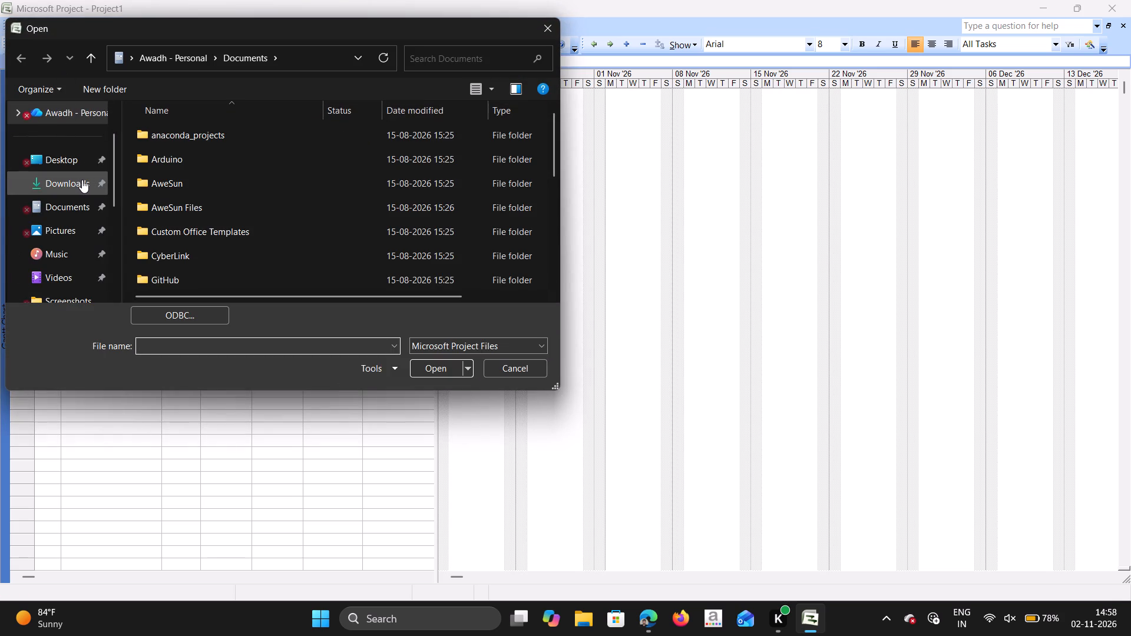
left_click(82, 180)
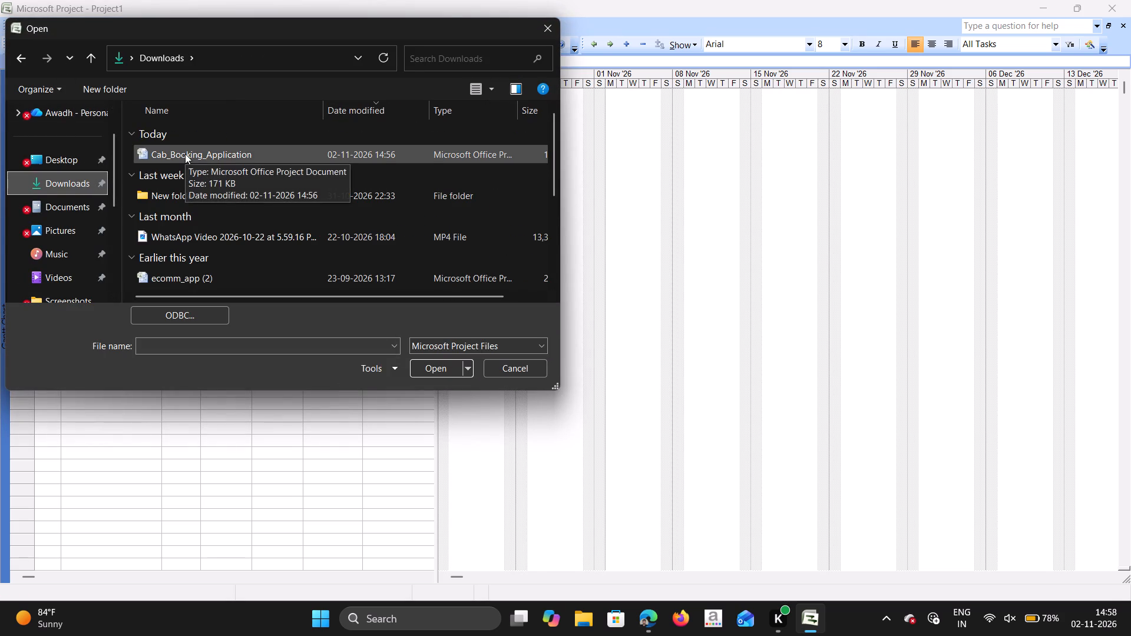
Switch to the Edge browser to check the downloaded Cab_Booking_Application_Project.xml in the recent downloads.
left_click(654, 612)
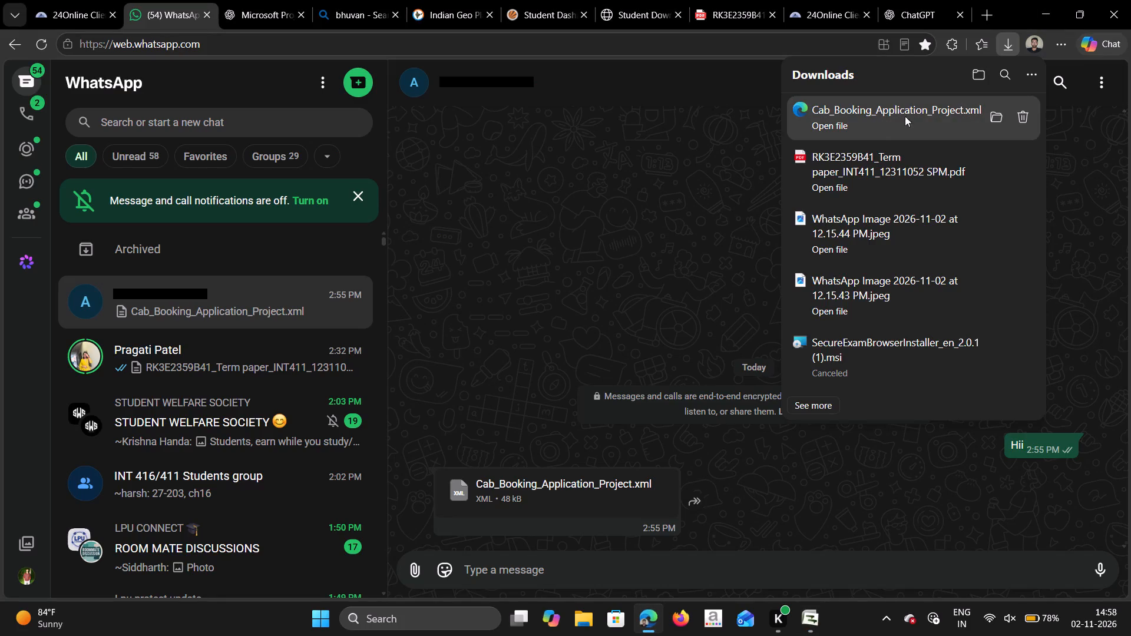
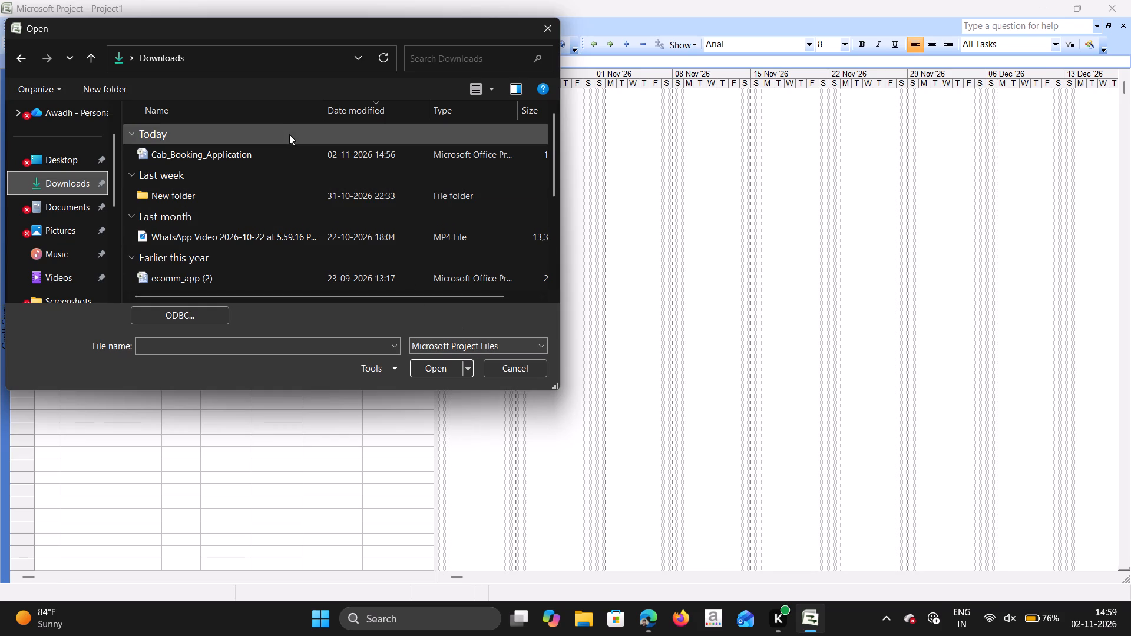
Open the Cab_Booking_Application project file from the Downloads folder.
left_click(266, 155)
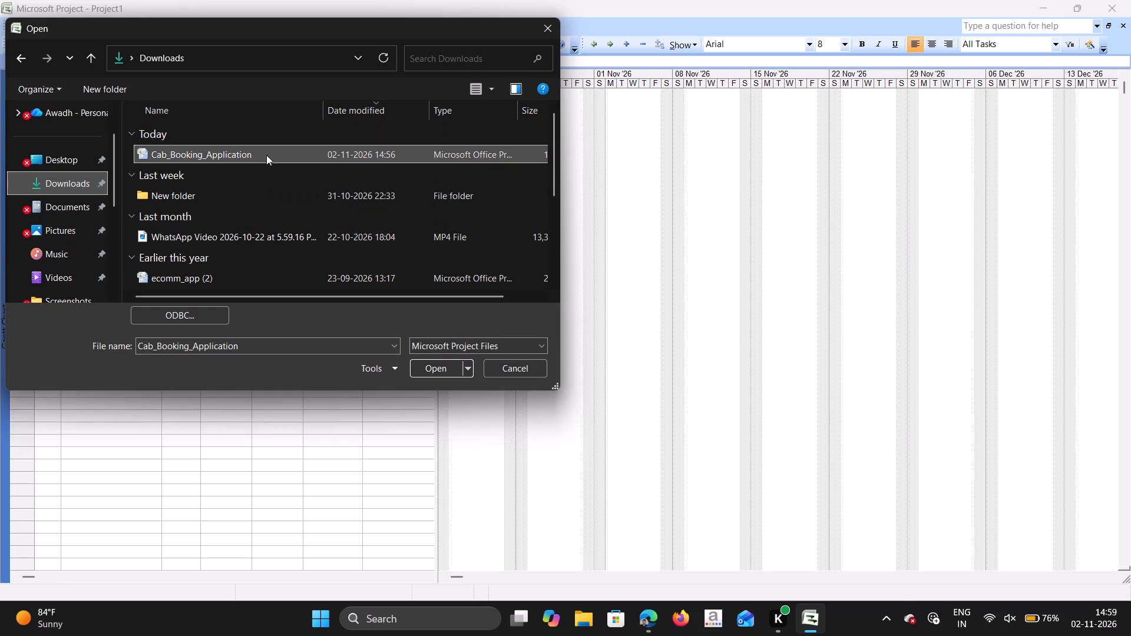
left_click(442, 379)
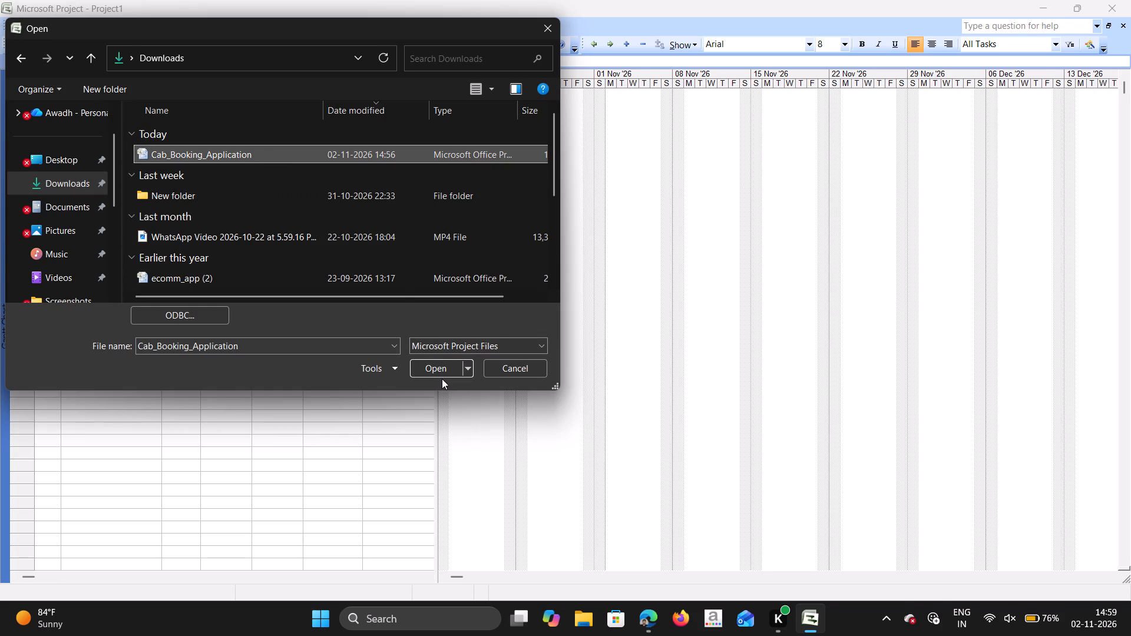
left_click(424, 365)
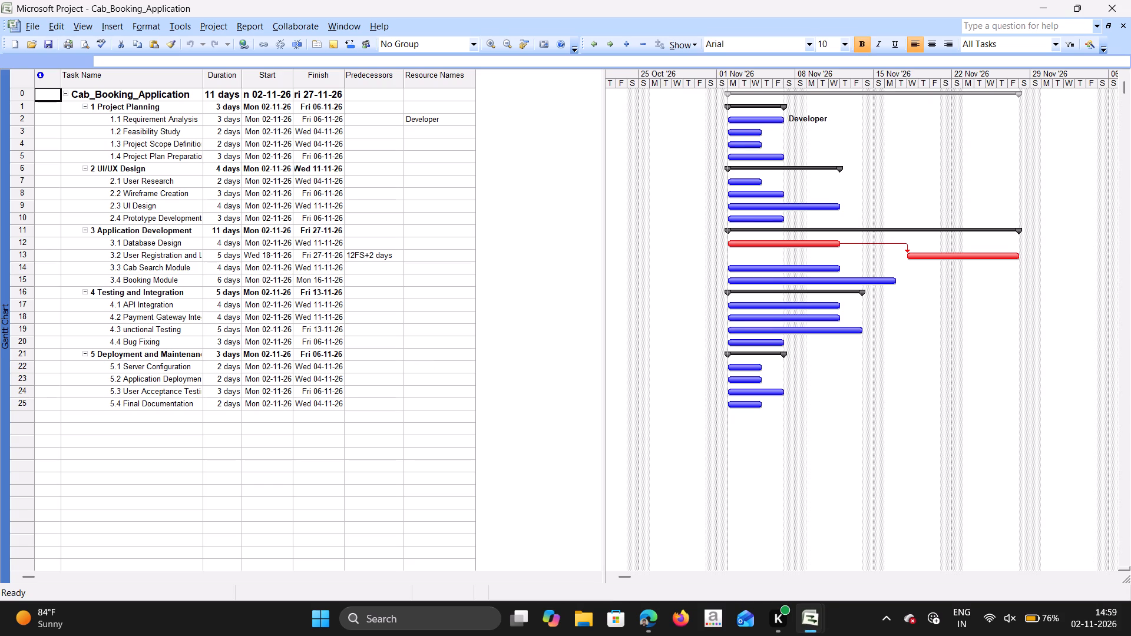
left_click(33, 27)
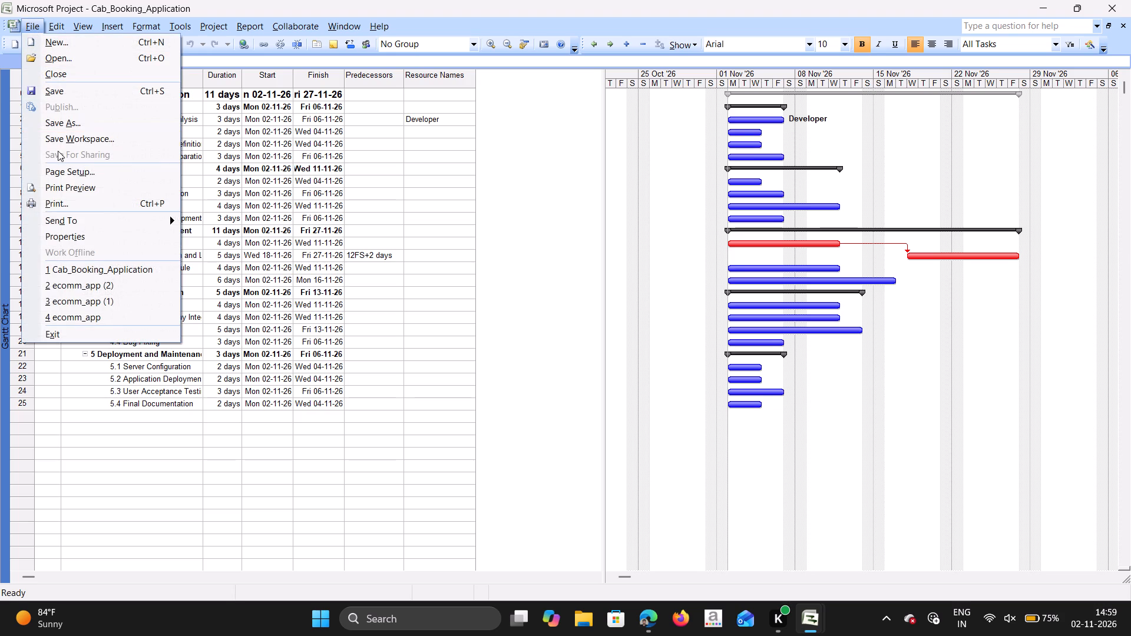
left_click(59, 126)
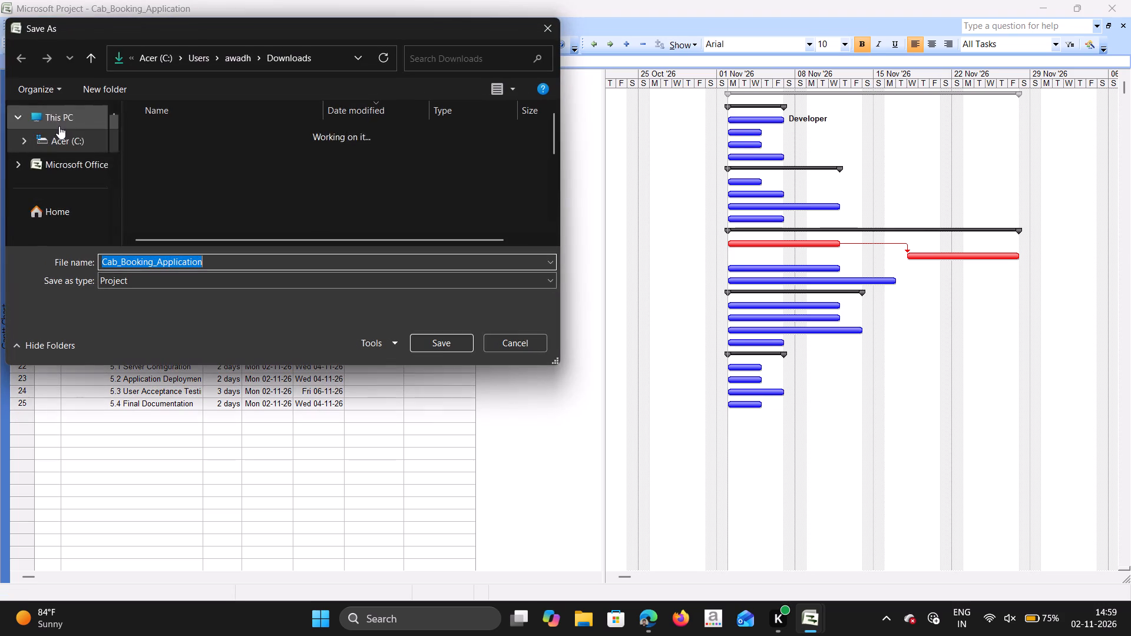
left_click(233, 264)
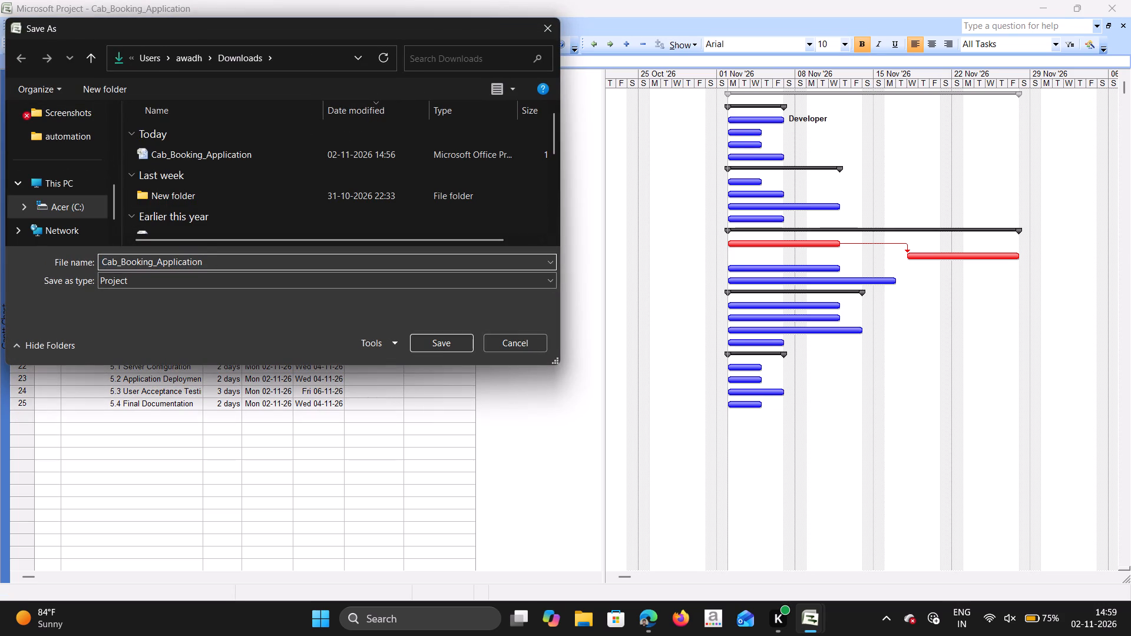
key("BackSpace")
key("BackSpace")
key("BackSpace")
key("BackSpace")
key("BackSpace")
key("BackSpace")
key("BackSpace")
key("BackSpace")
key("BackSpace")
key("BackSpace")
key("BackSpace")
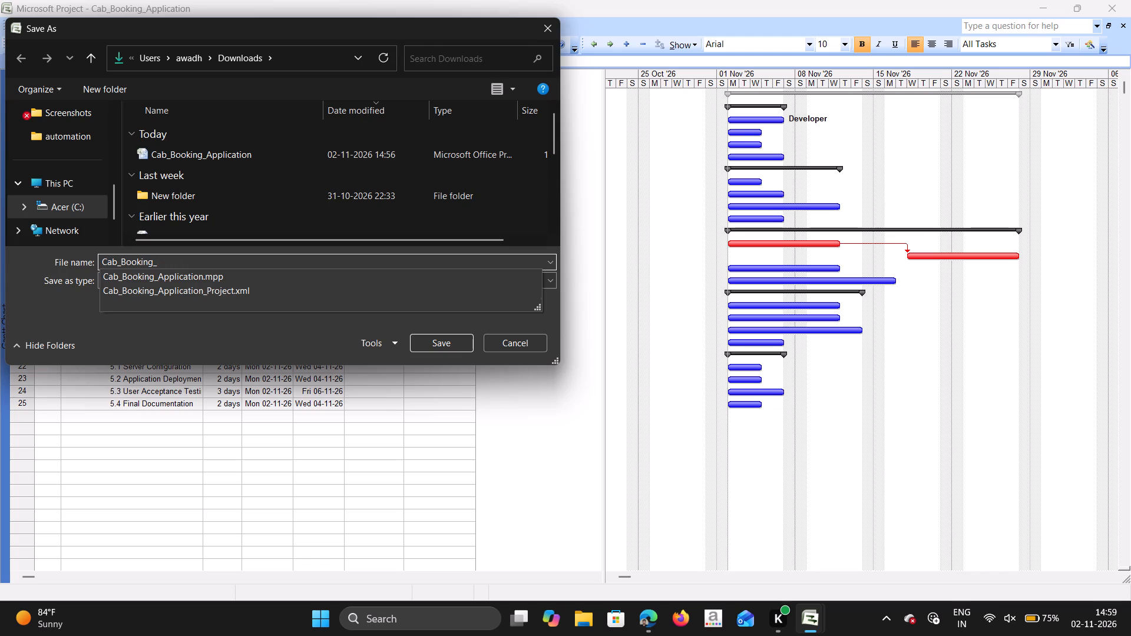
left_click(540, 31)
Trim the name of the project summary task in row 0 to "Cab_Booking_", removing the word "Application".
left_click(197, 99)
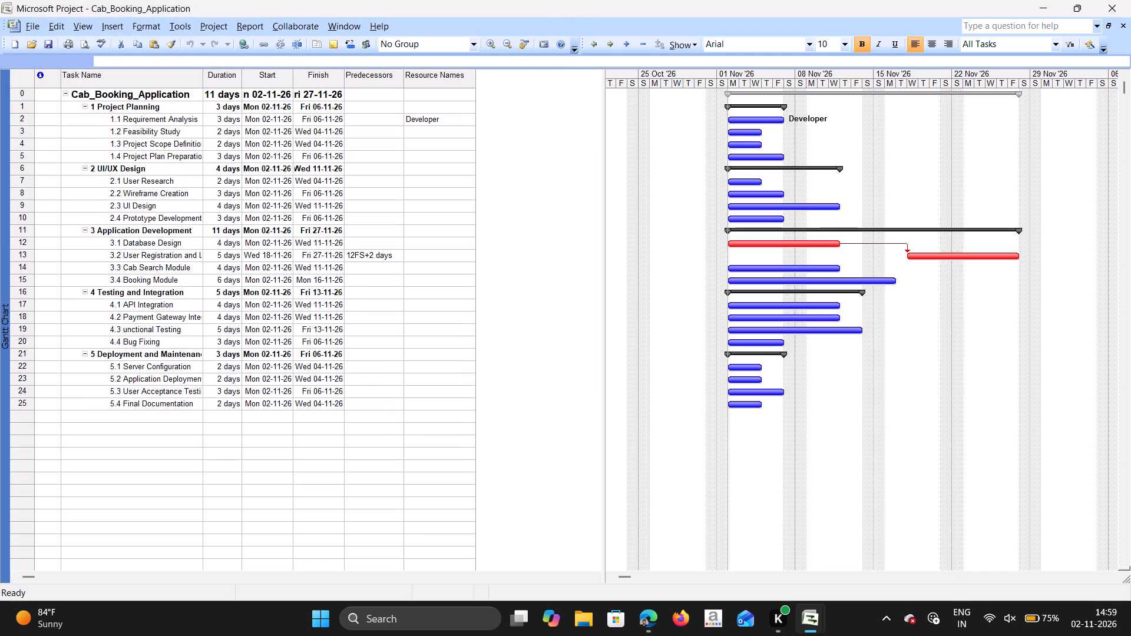
left_click(189, 95)
key("BackSpace")
key("BackSpace")
key("BackSpace")
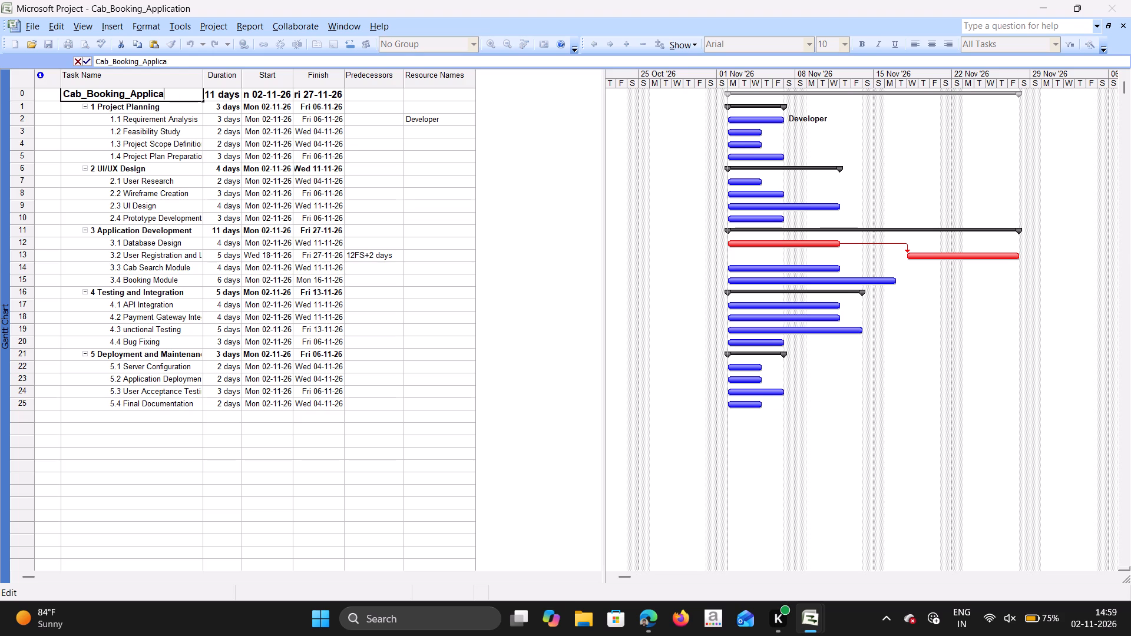
key("BackSpace")
key("BackSpace")
key("BackSpace")
key("BackSpace")
key("BackSpace")
key("BackSpace")
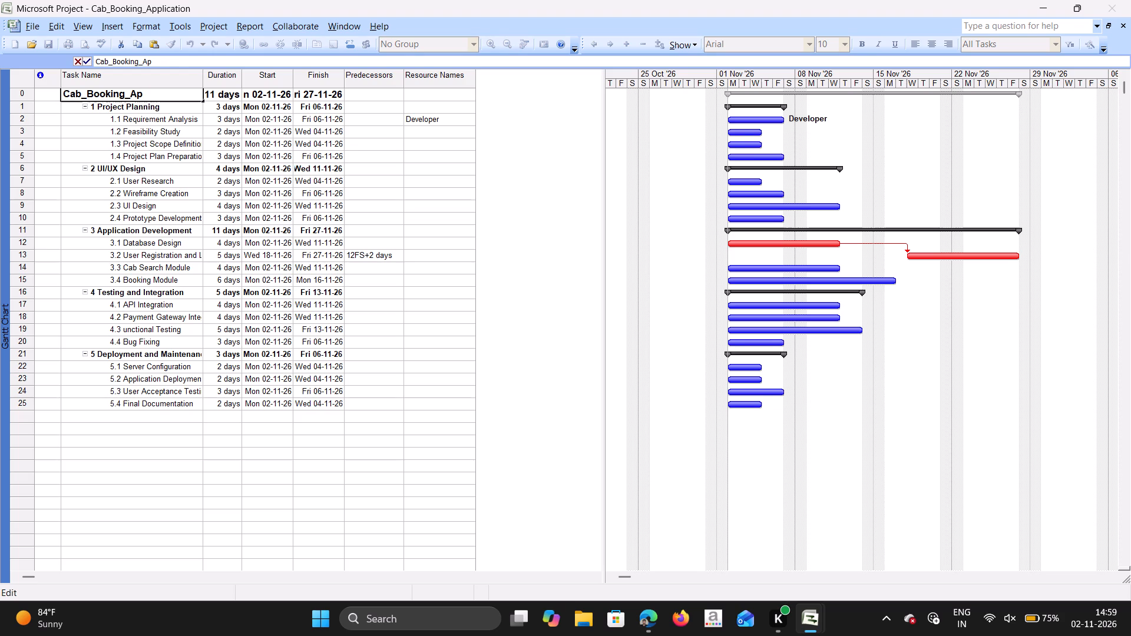
key("BackSpace")
key("BackSpace")
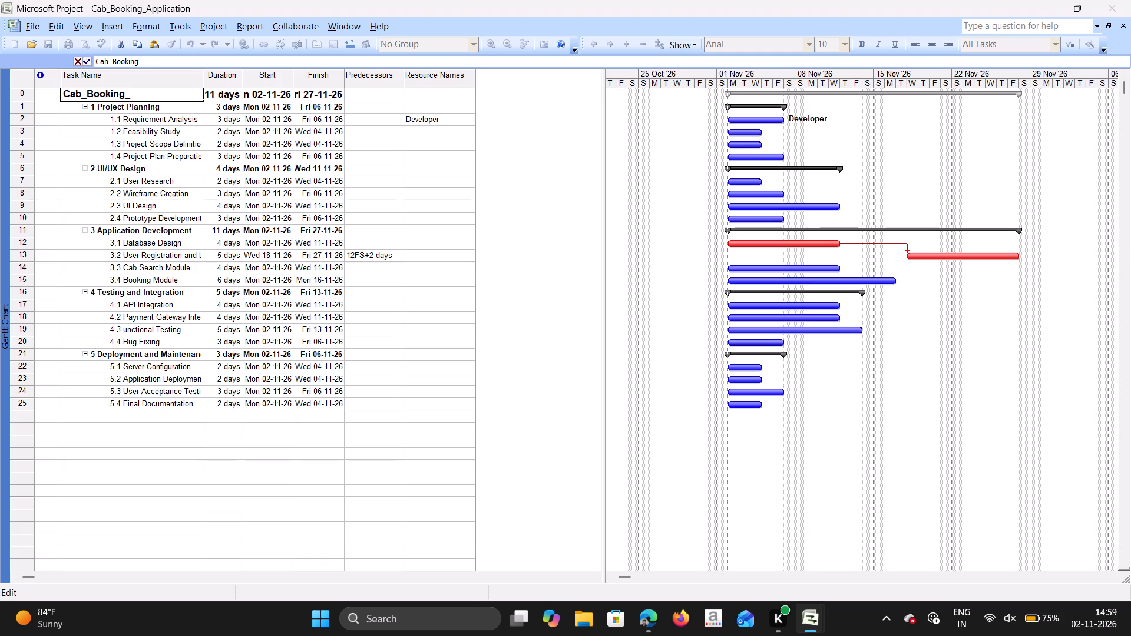
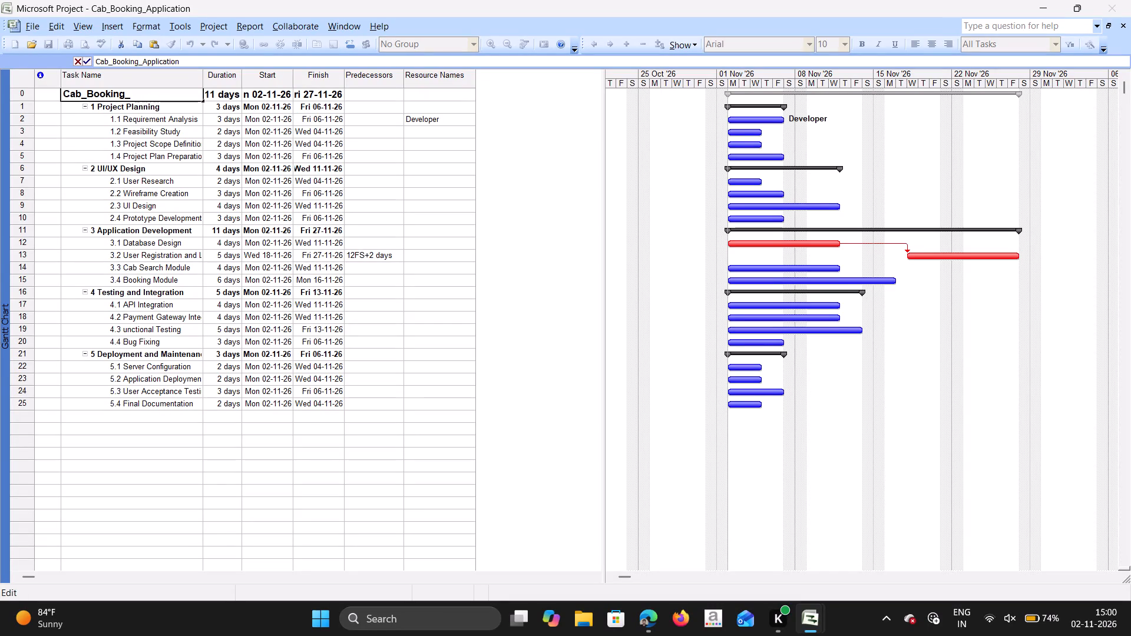
Remove the trailing underscore from the project summary task name in row 0 so it reads "Cab_Booking".
left_click(182, 94)
key("BackSpace")
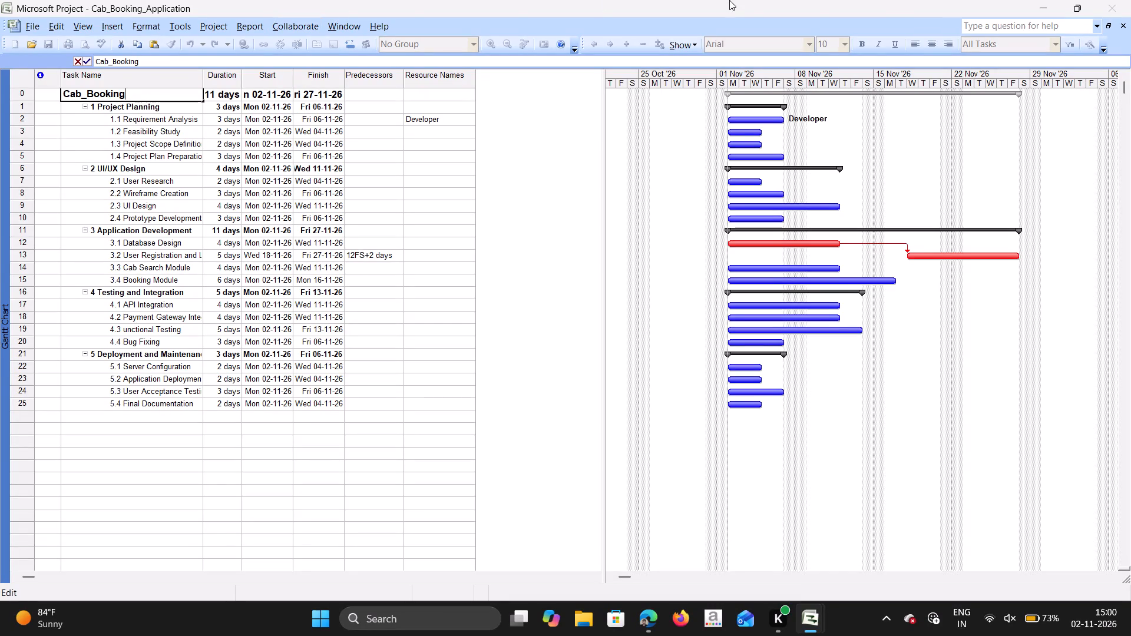
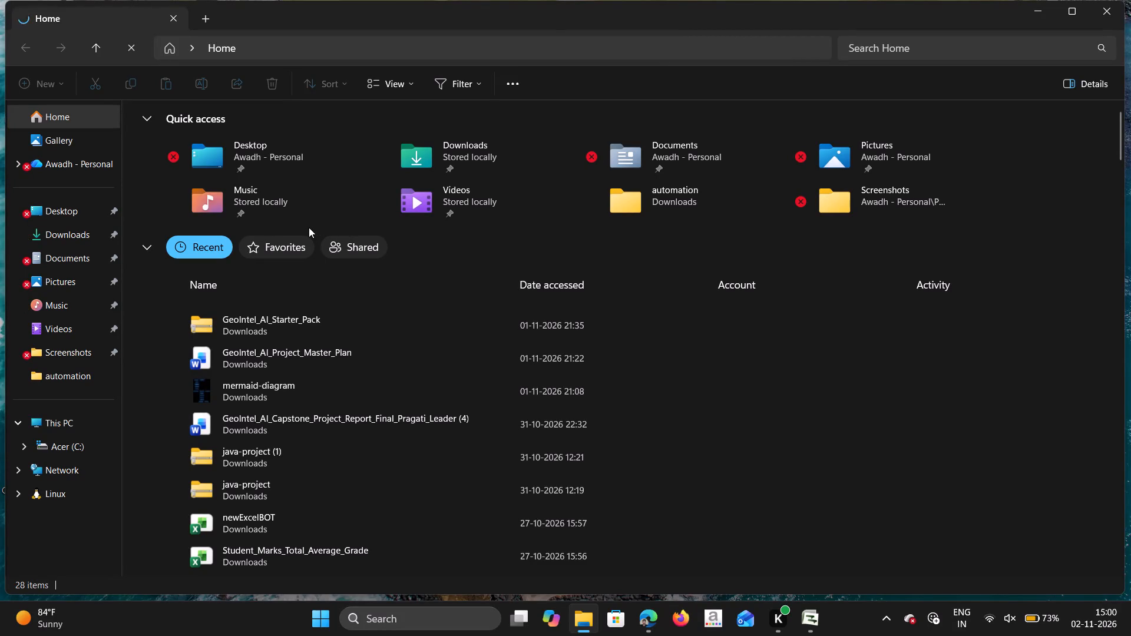
Open the Downloads folder in File Explorer.
double_click(479, 149)
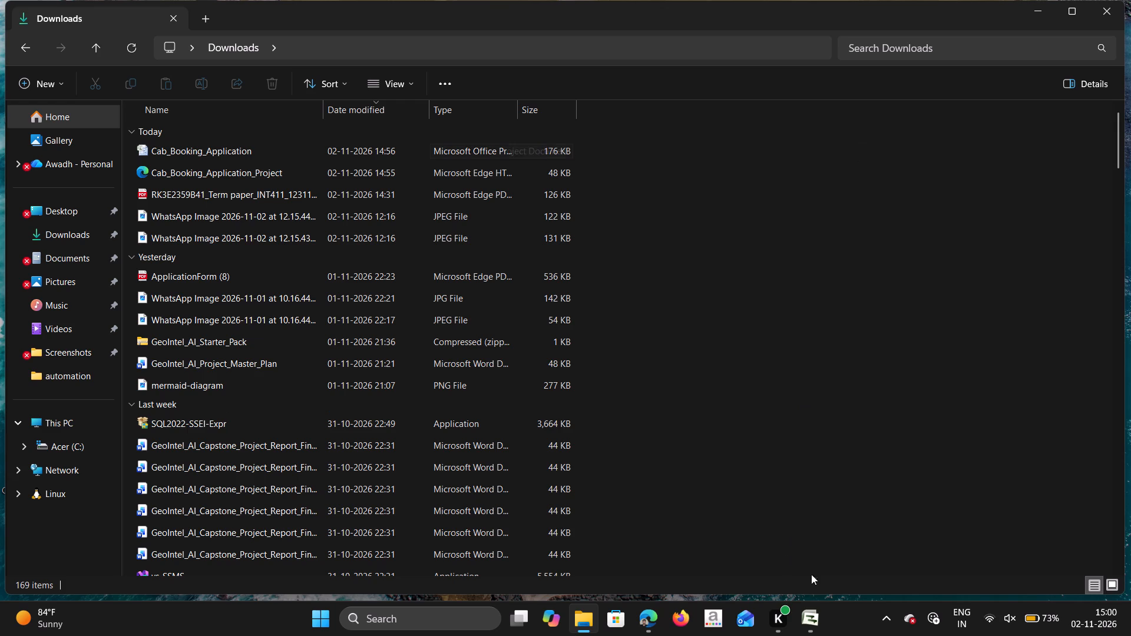
Switch to the Cab_Booking_Application project window and close Microsoft Project without saving the changes.
left_click(800, 627)
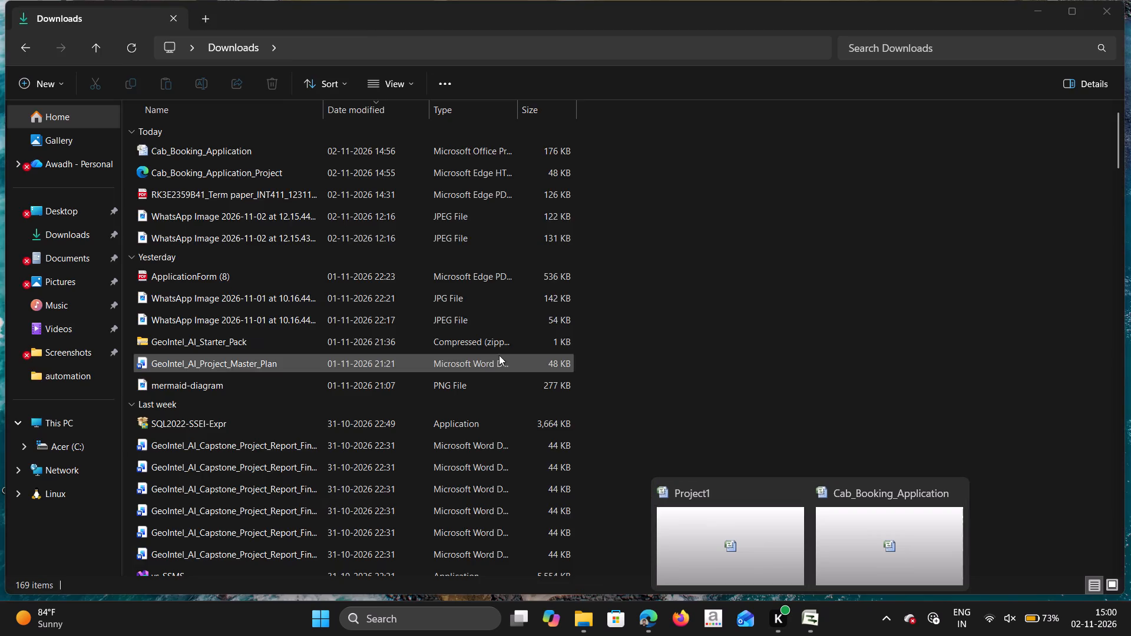
left_click(965, 553)
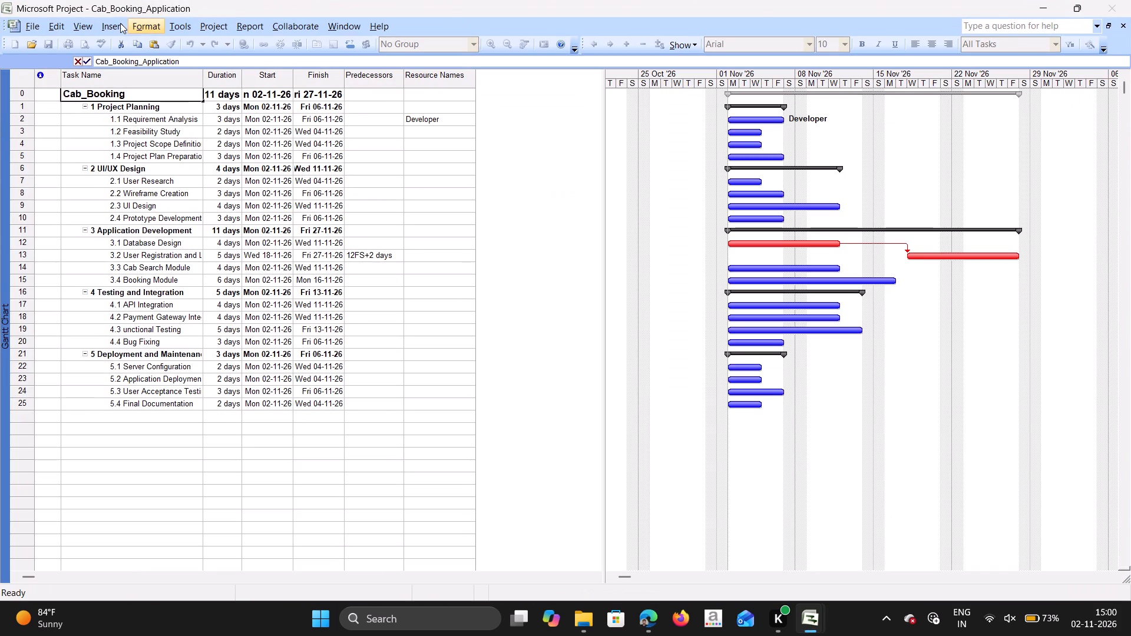
left_click(1103, 9)
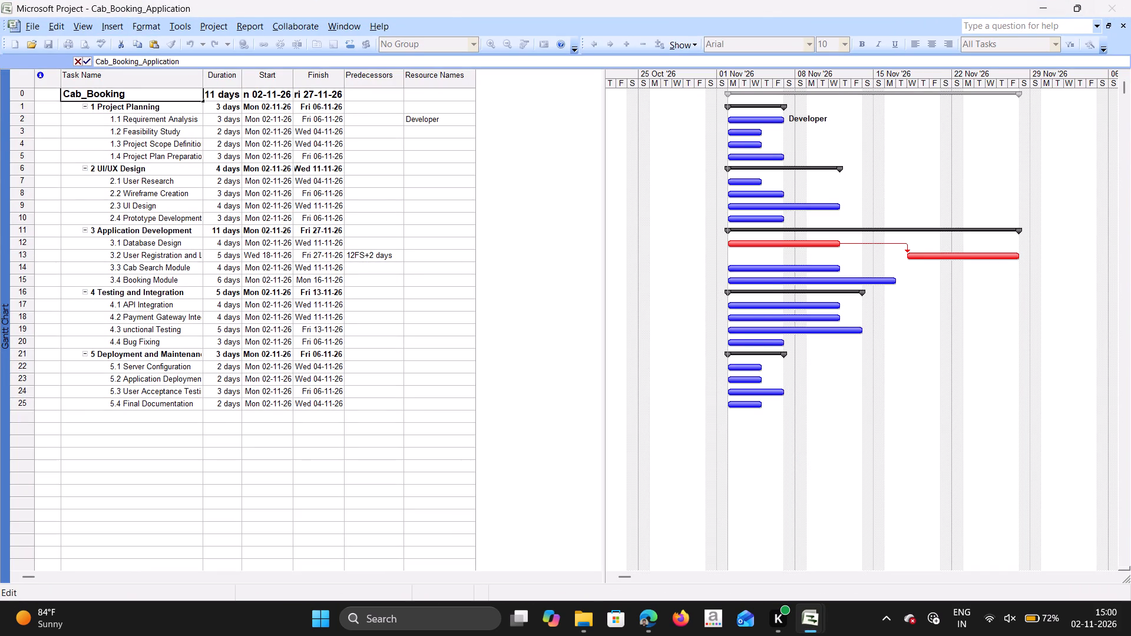
left_click(459, 142)
left_click(1119, 0)
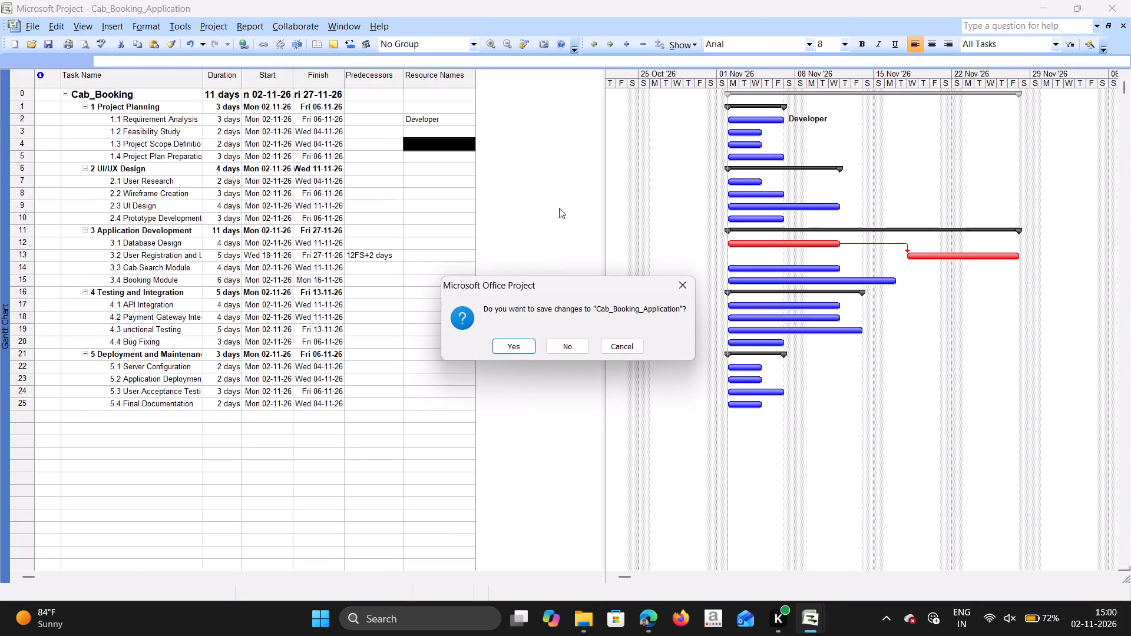
left_click(566, 347)
left_click(566, 347)
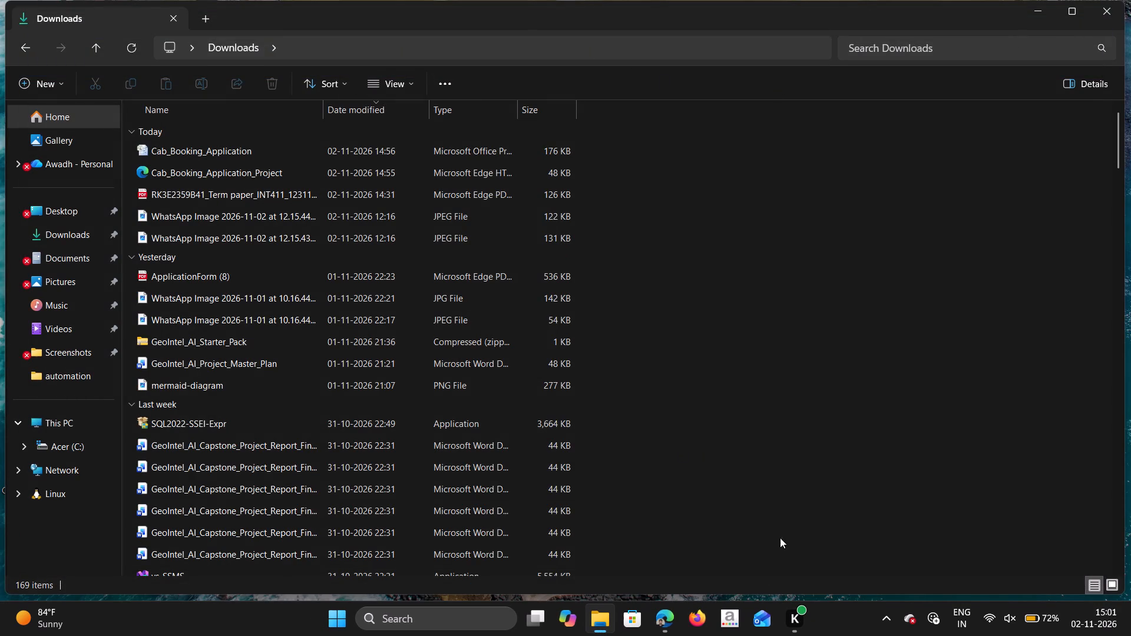
Find Microsoft Office Project 2007 through the Windows search and launch it.
left_click(452, 630)
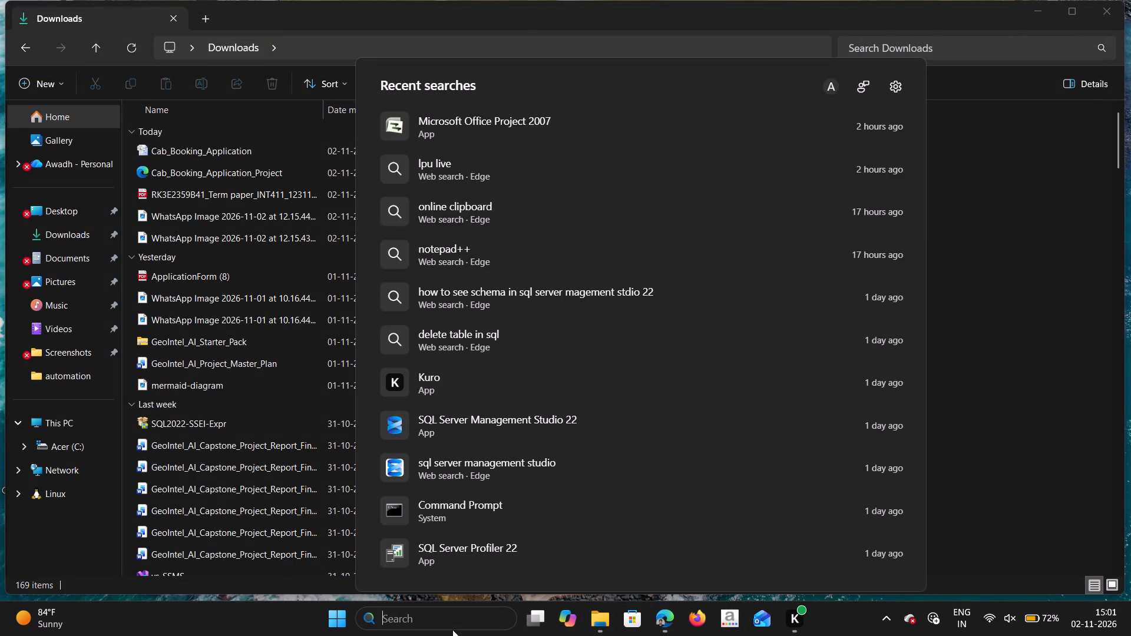
type("mic")
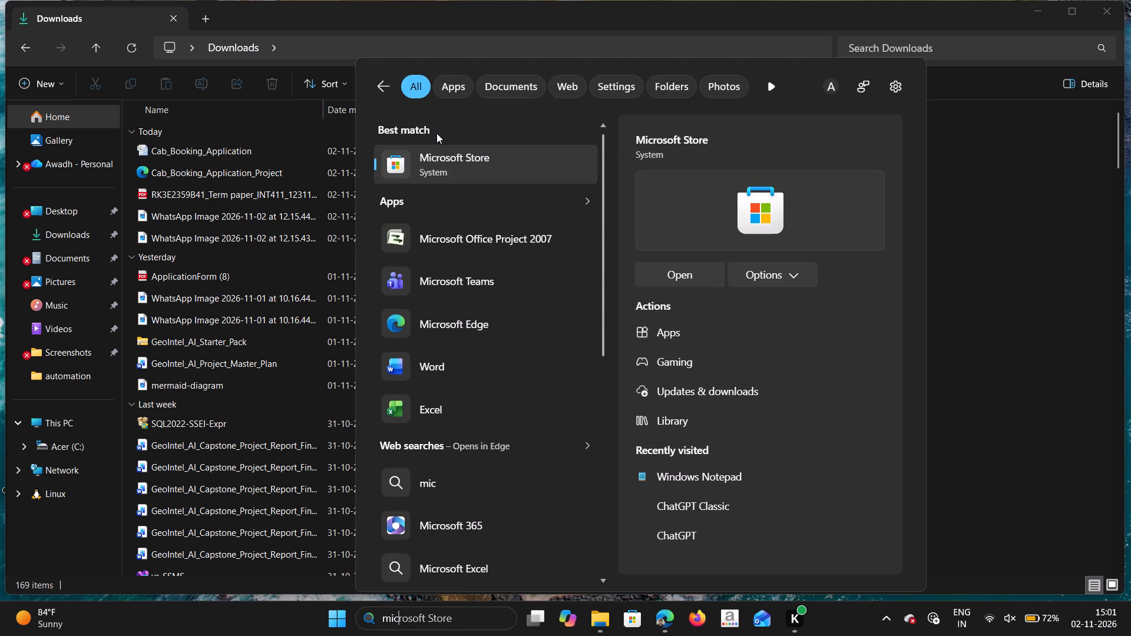
left_click(484, 227)
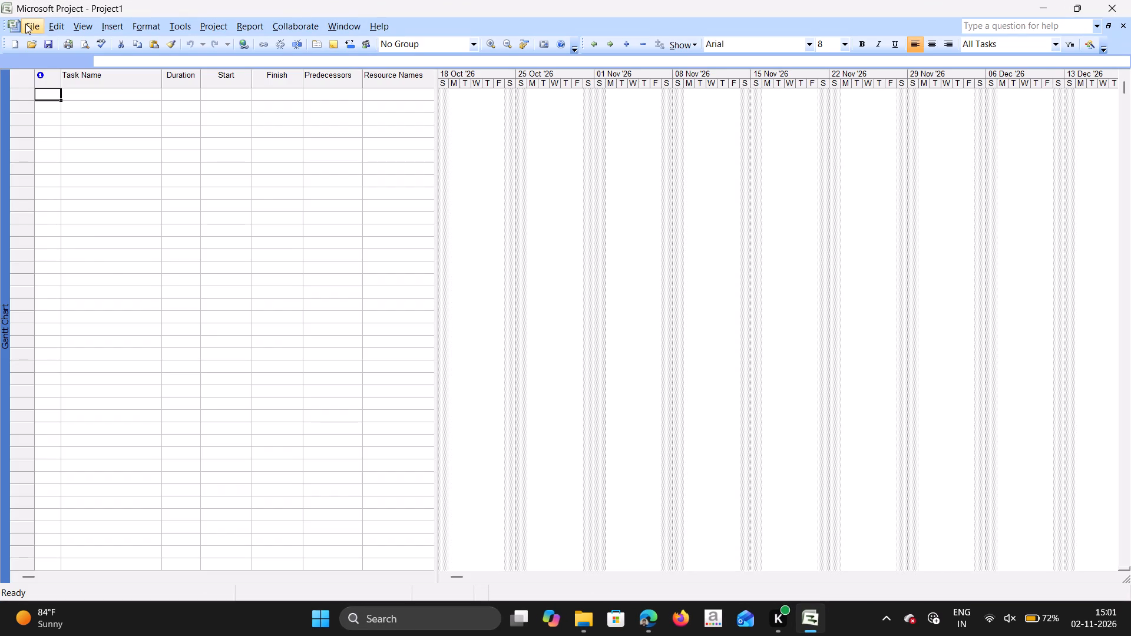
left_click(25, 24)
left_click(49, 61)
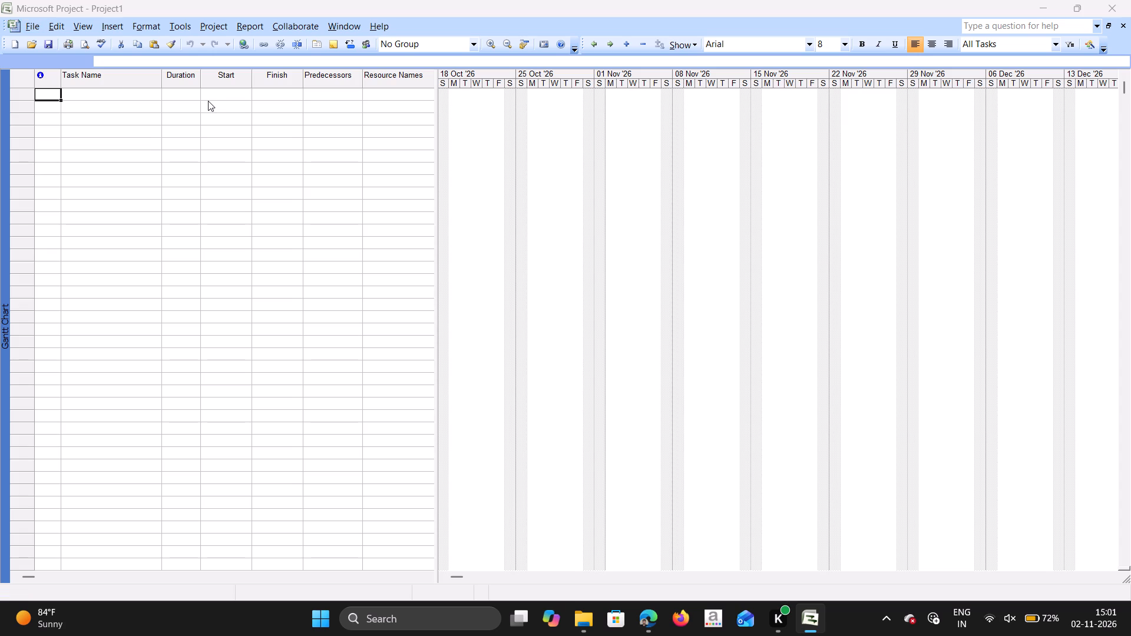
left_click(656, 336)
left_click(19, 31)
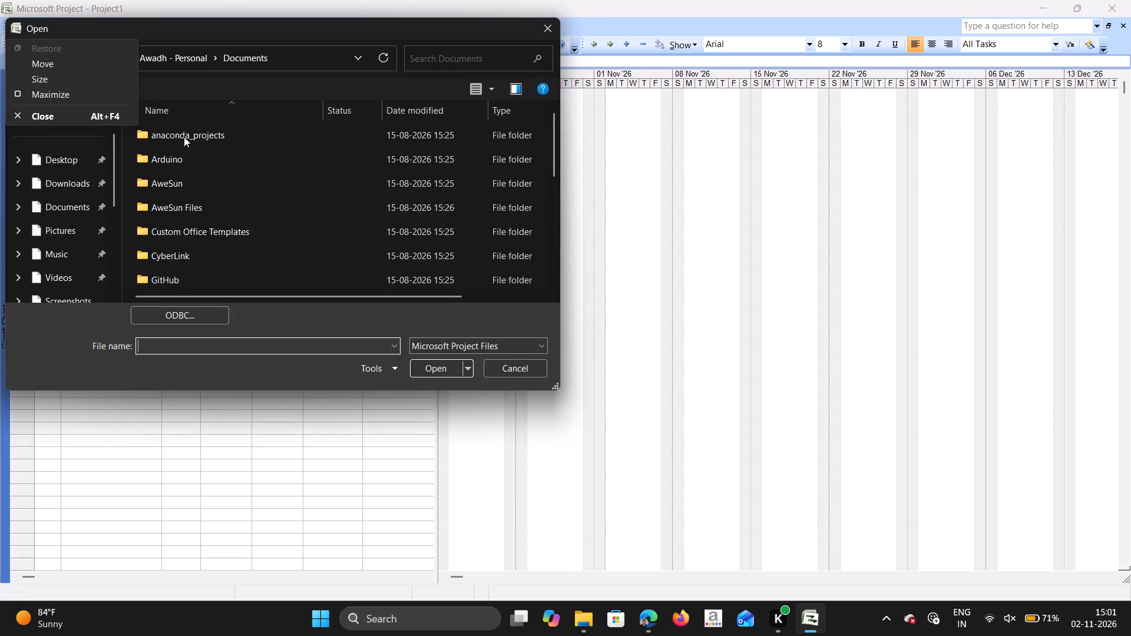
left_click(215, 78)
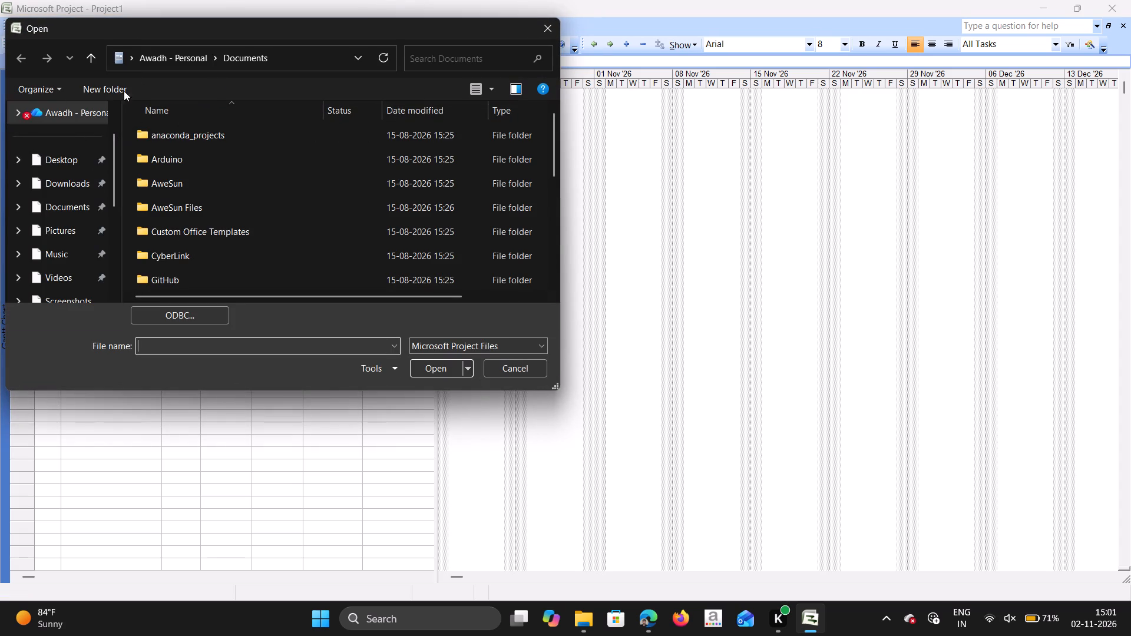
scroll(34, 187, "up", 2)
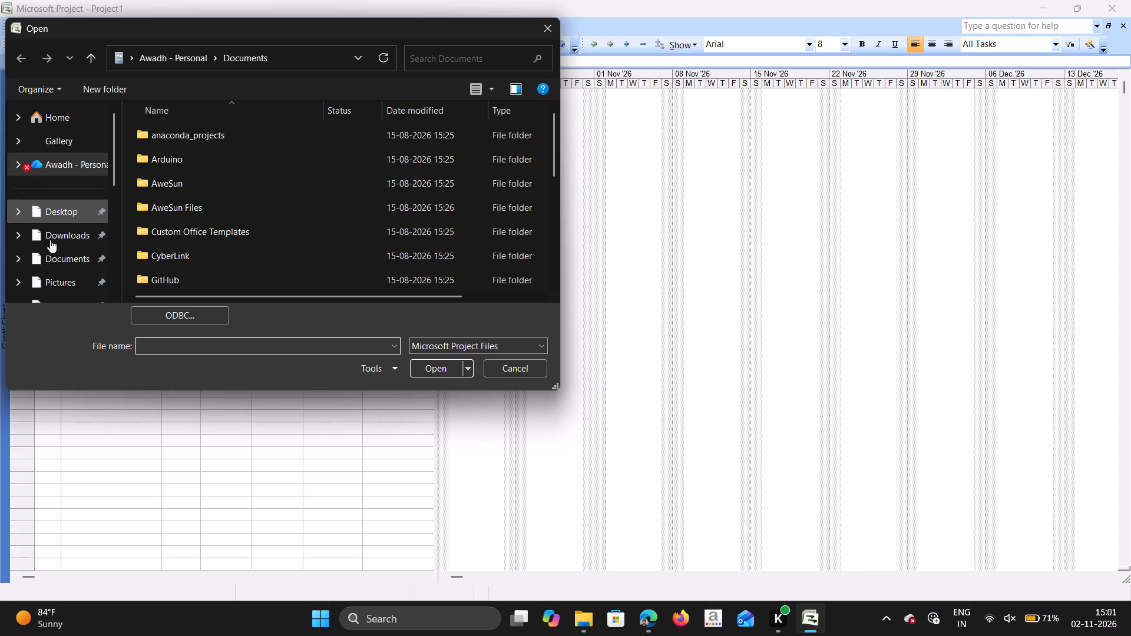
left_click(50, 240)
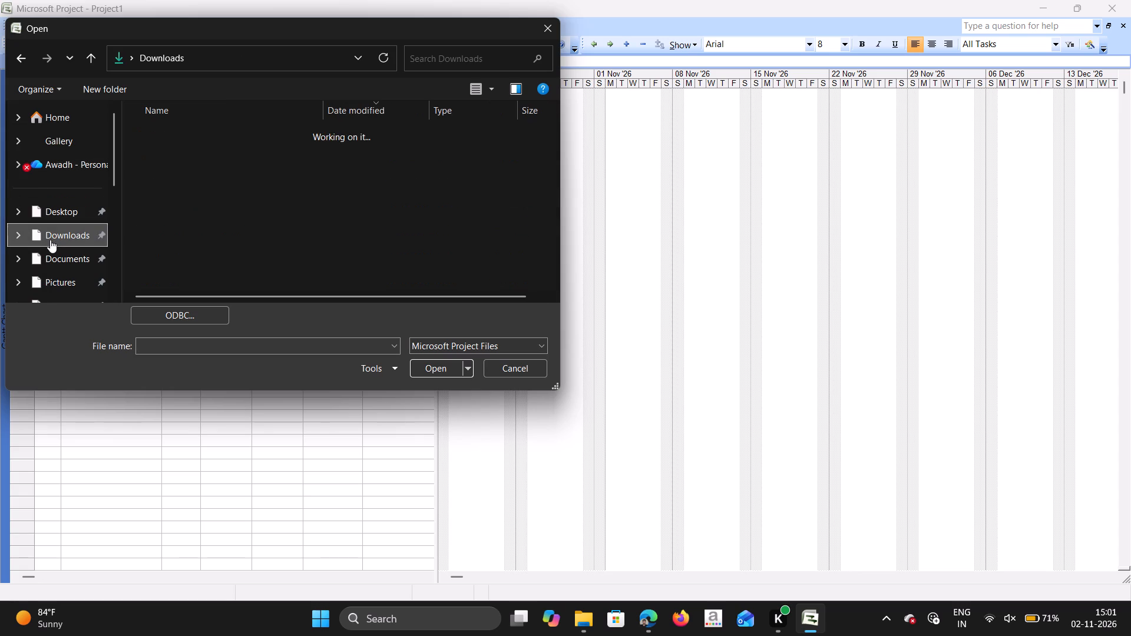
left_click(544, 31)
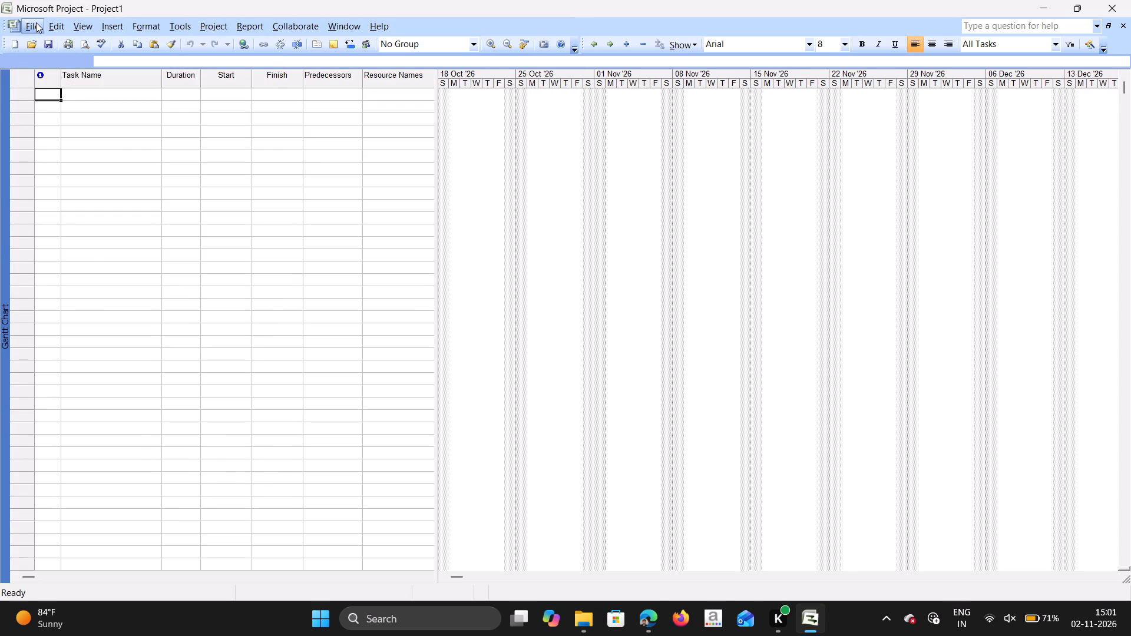
Open Cab_Booking_Application_Project from Downloads with the file filter set to All Files, importing it as a new project.
left_click(36, 22)
left_click(50, 62)
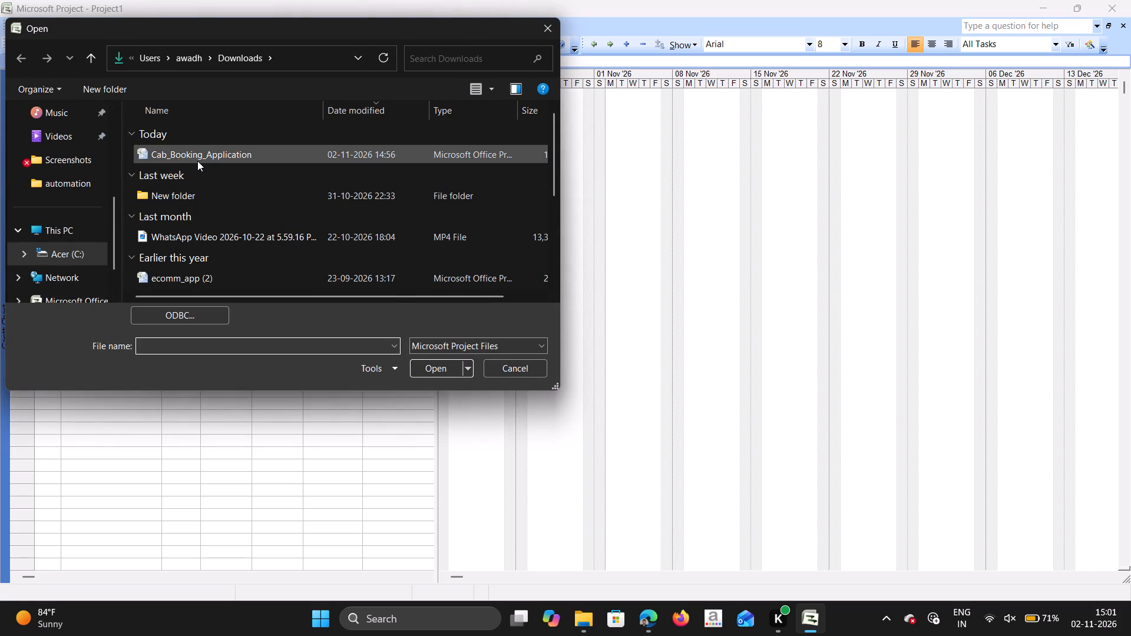
left_click(467, 347)
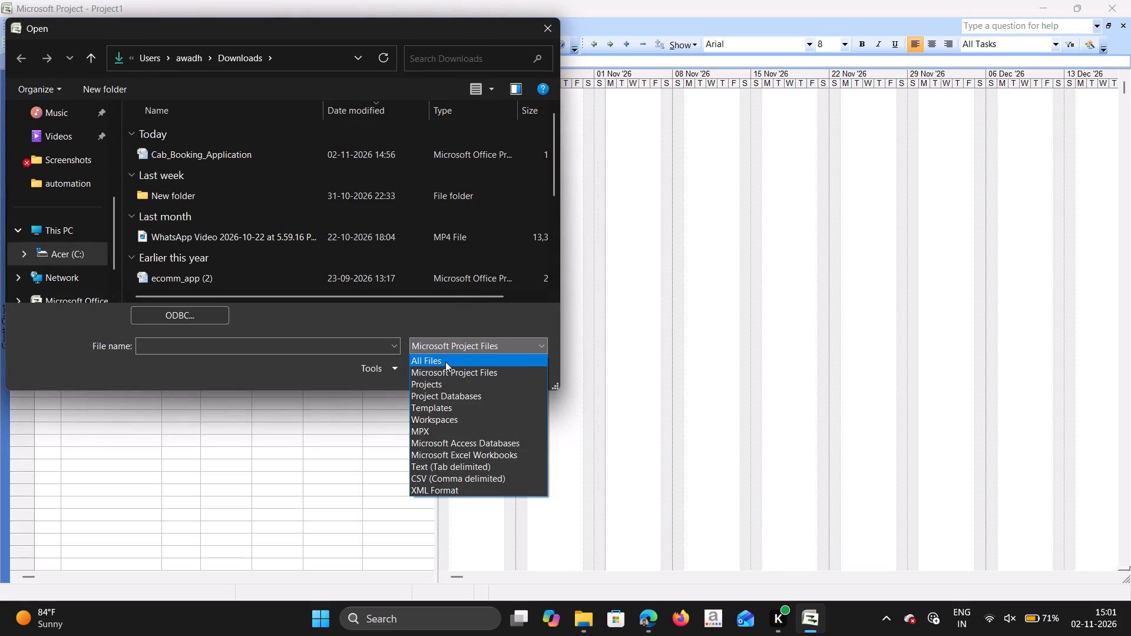
left_click(445, 362)
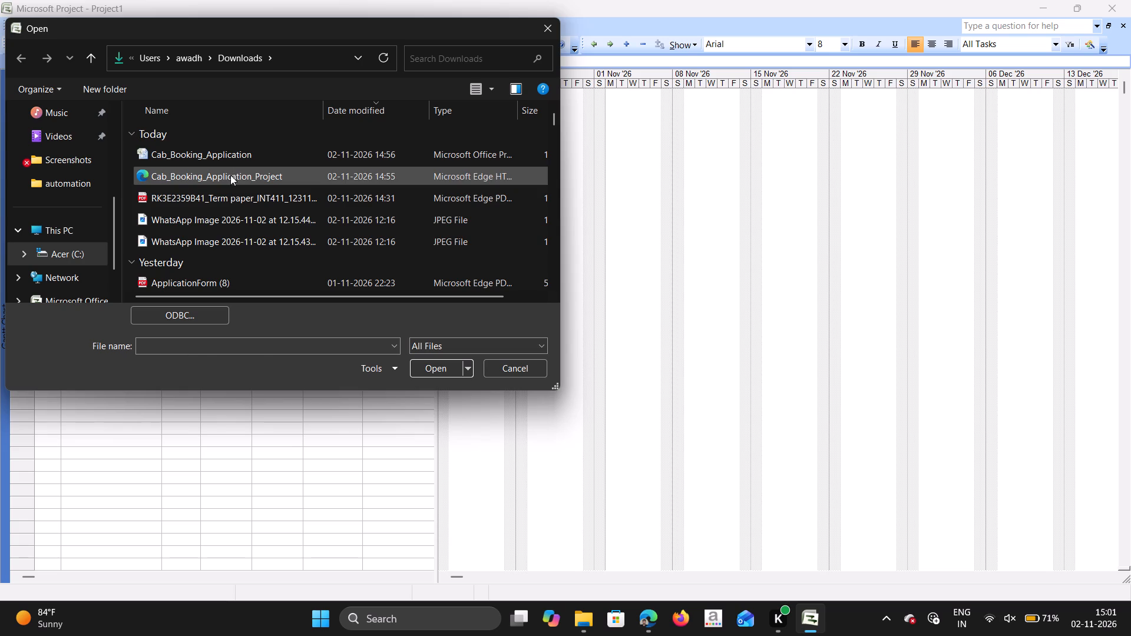
left_click(230, 175)
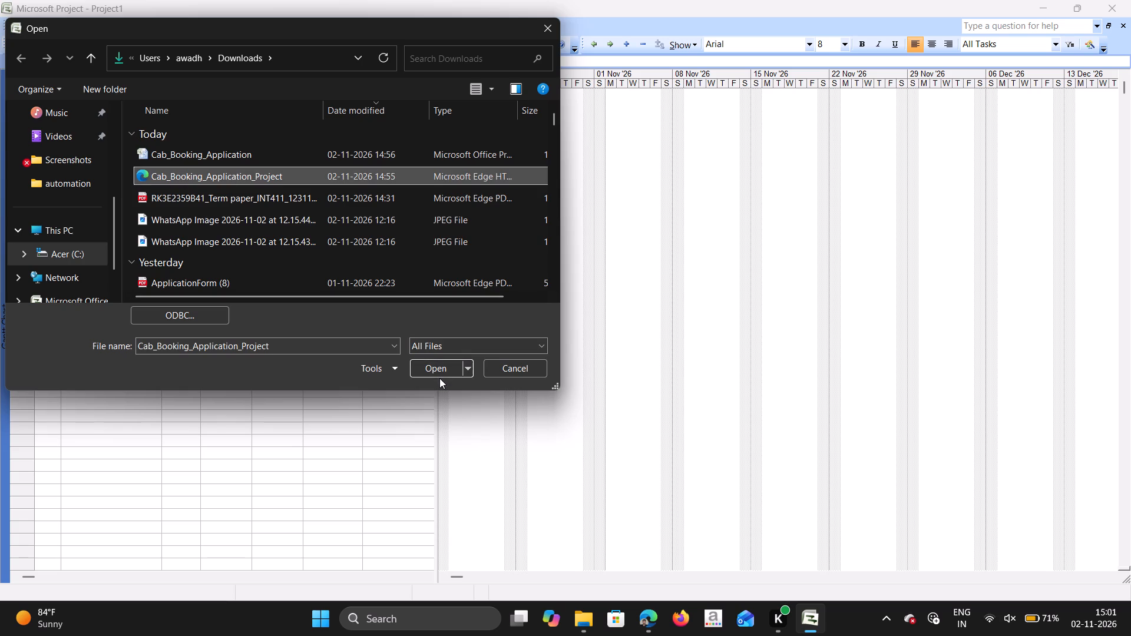
left_click(434, 369)
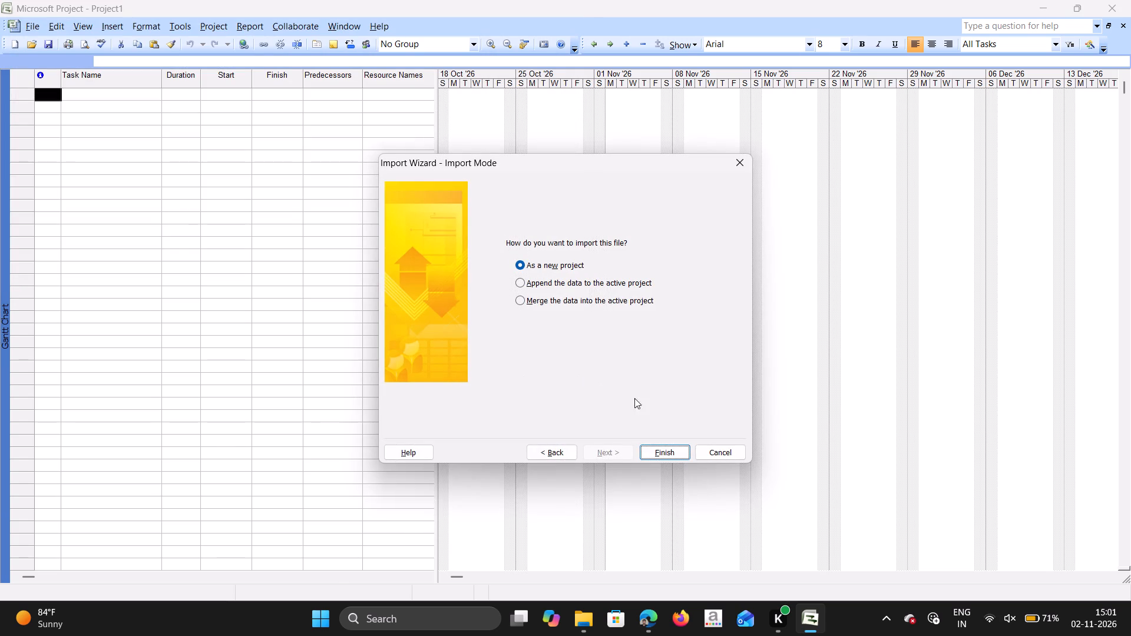
left_click(660, 446)
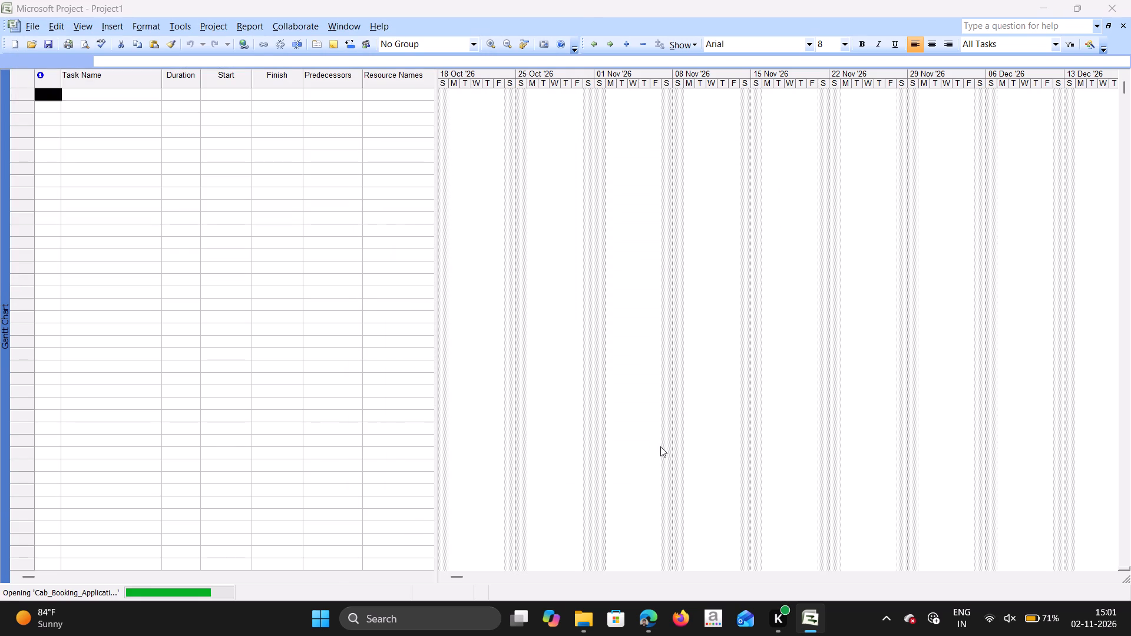
Dismiss each FixedCostAccrual import error in turn so that the import of Cab_Booking_Application_Project can continue.
left_click(562, 348)
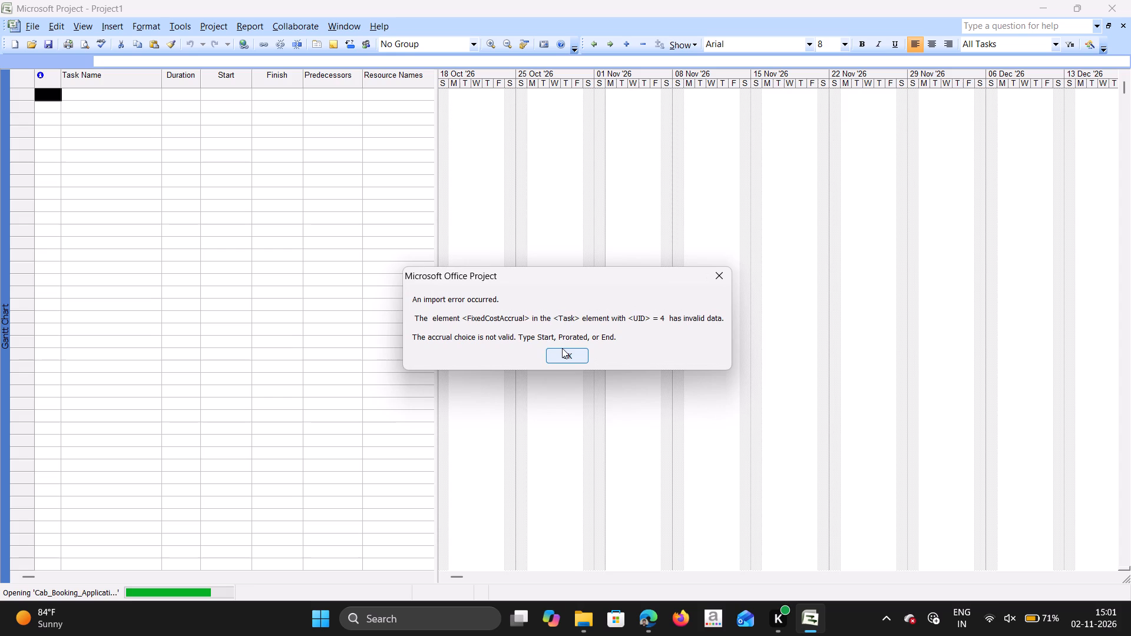
double_click(562, 348)
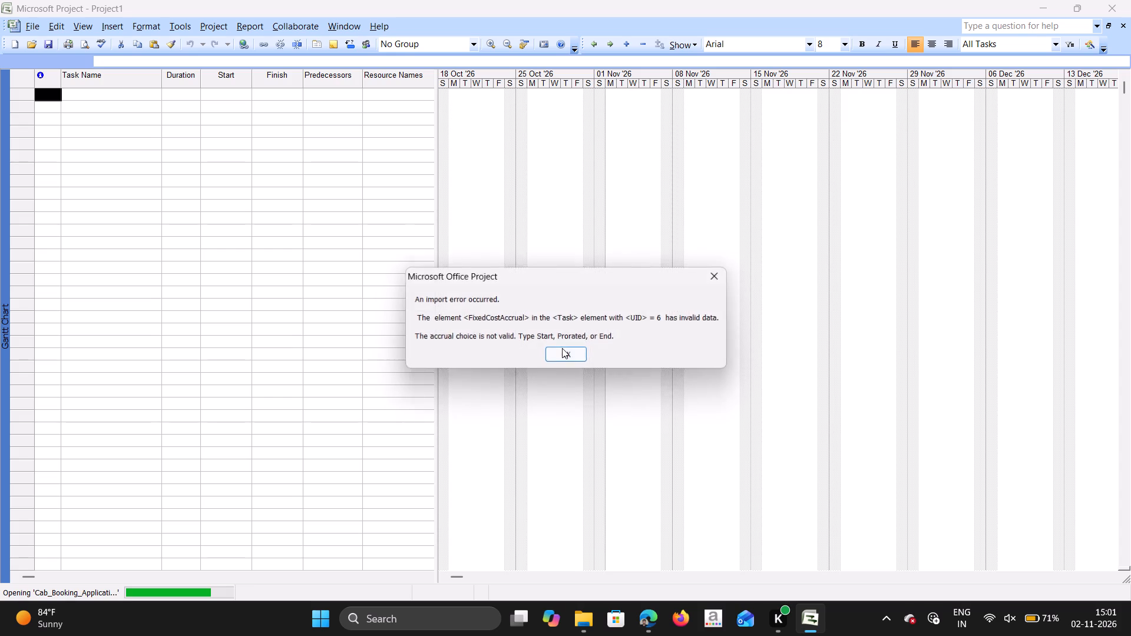
triple_click(561, 348)
left_click(561, 348)
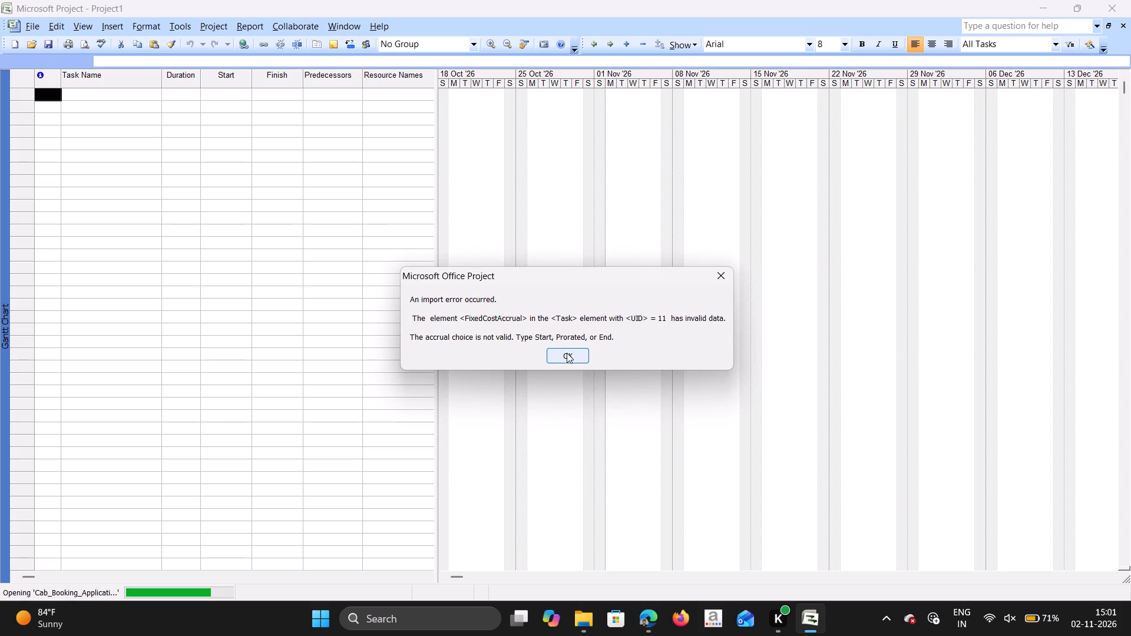
triple_click(567, 353)
left_click(567, 353)
double_click(567, 353)
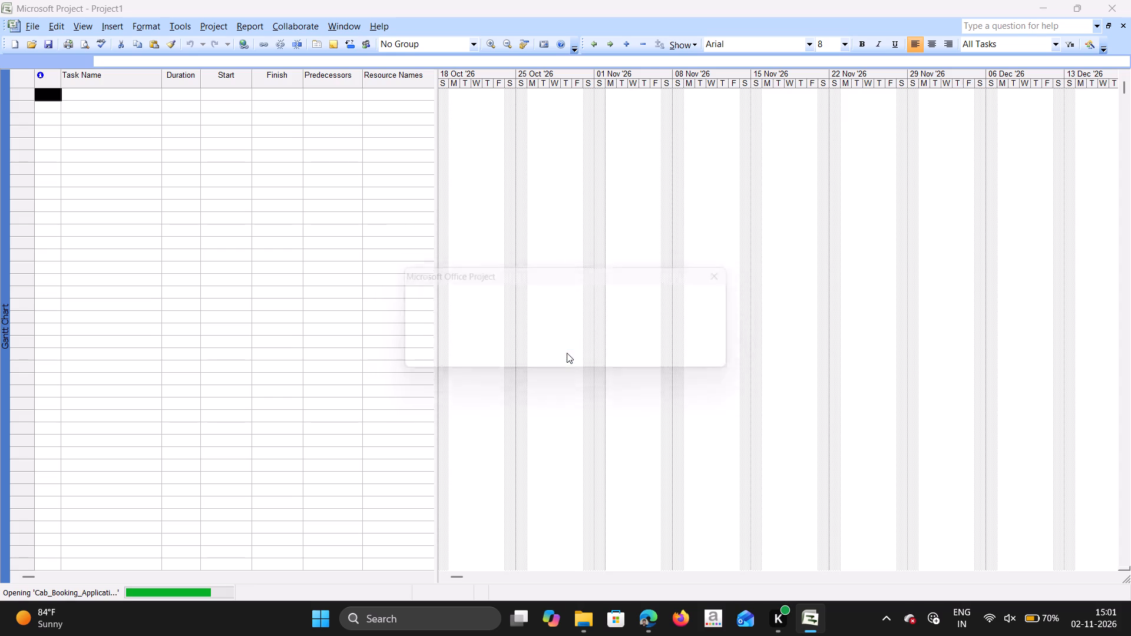
left_click(718, 271)
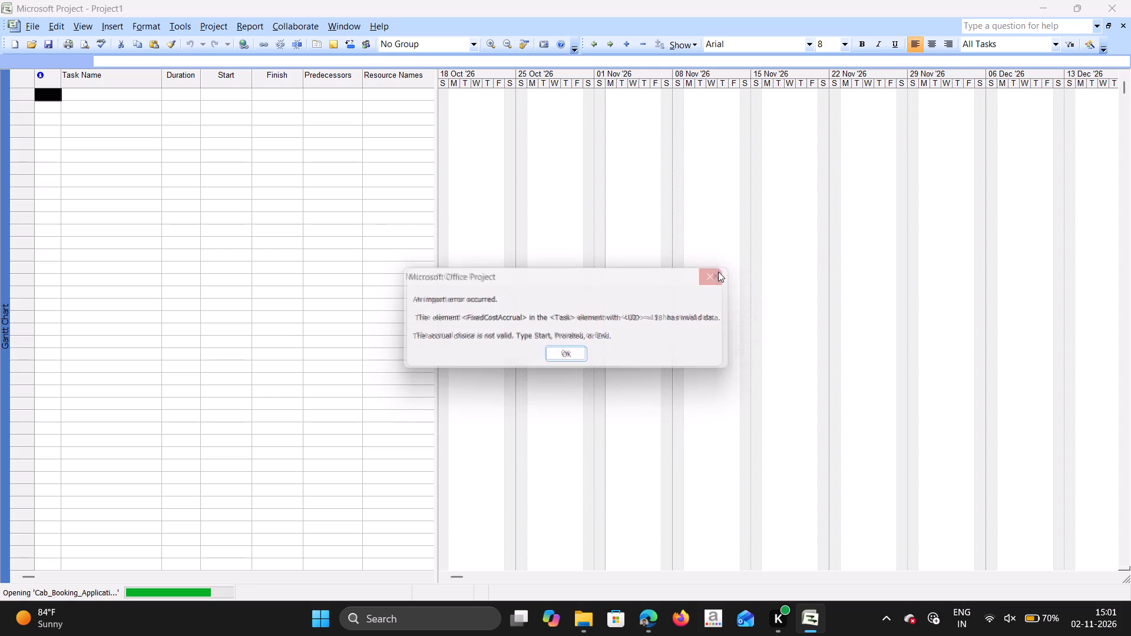
left_click(556, 360)
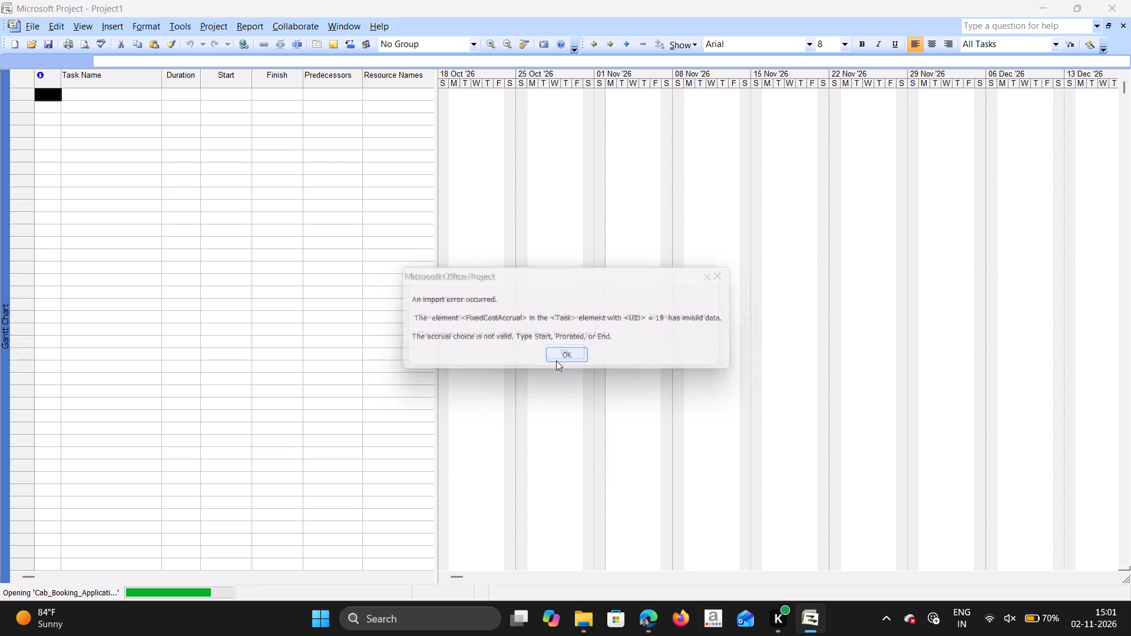
left_click(556, 360)
double_click(556, 360)
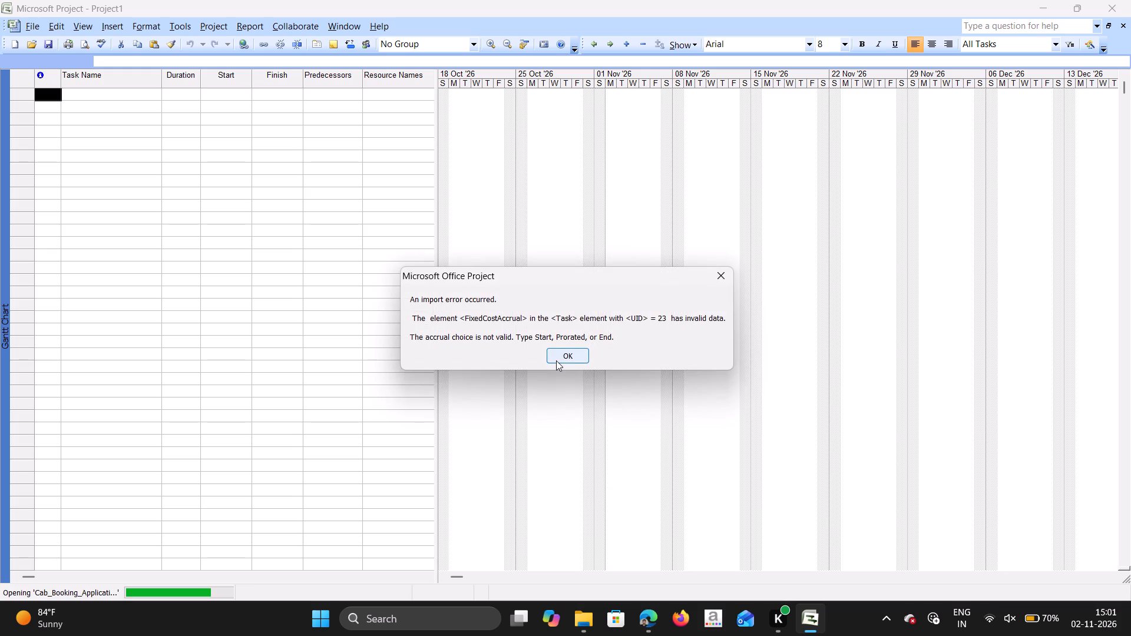
left_click(555, 360)
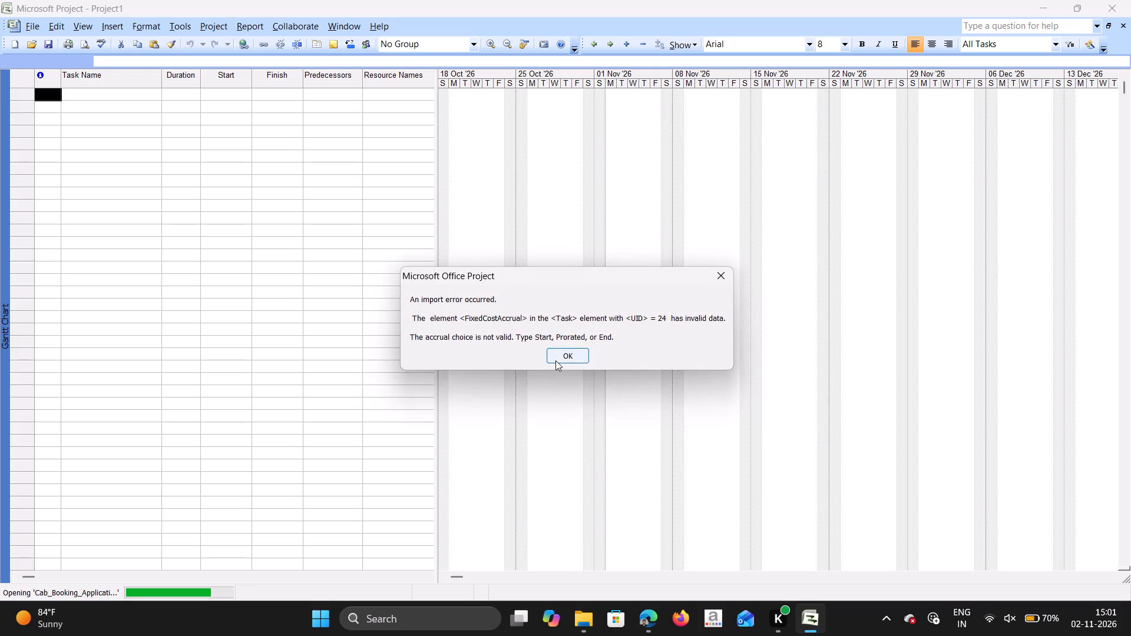
left_click(555, 360)
left_click(555, 360)
left_click(556, 359)
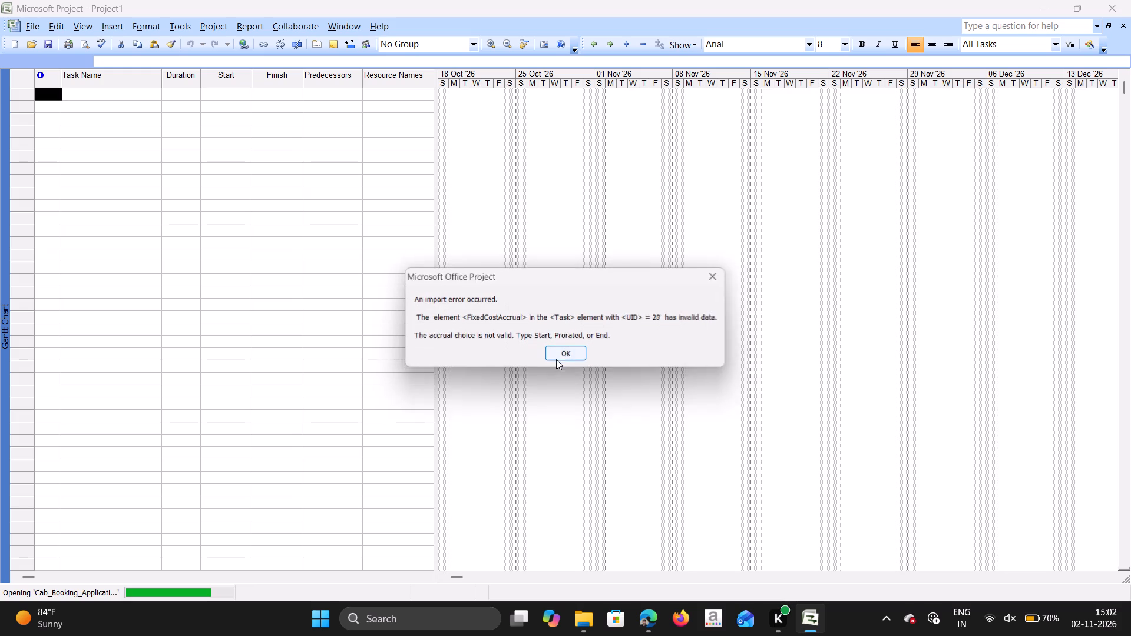
left_click(556, 359)
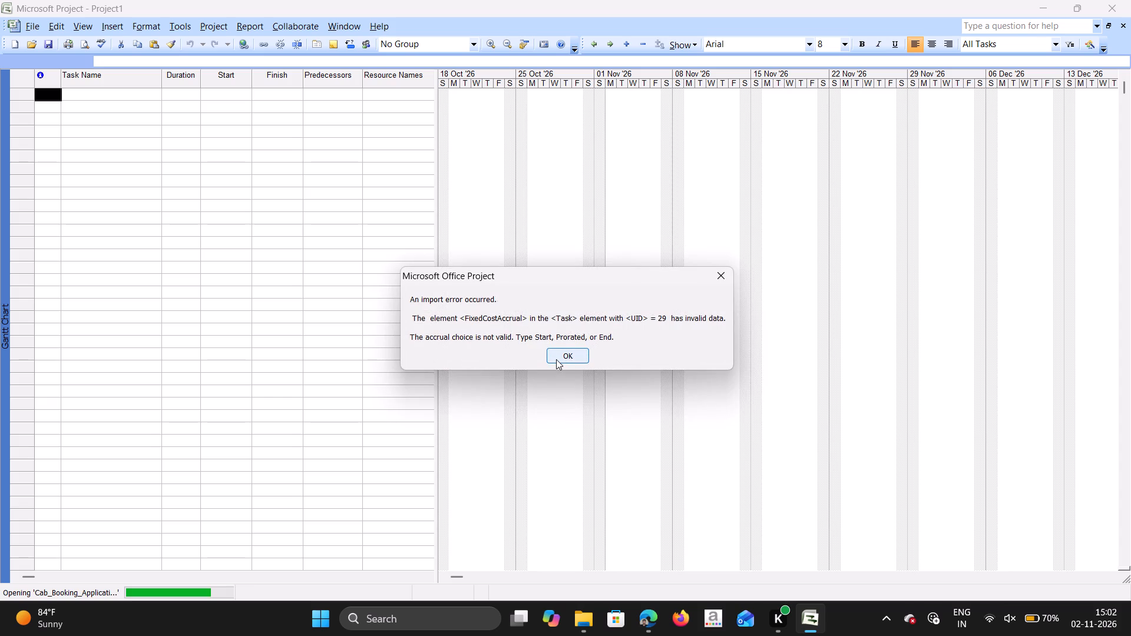
left_click(556, 359)
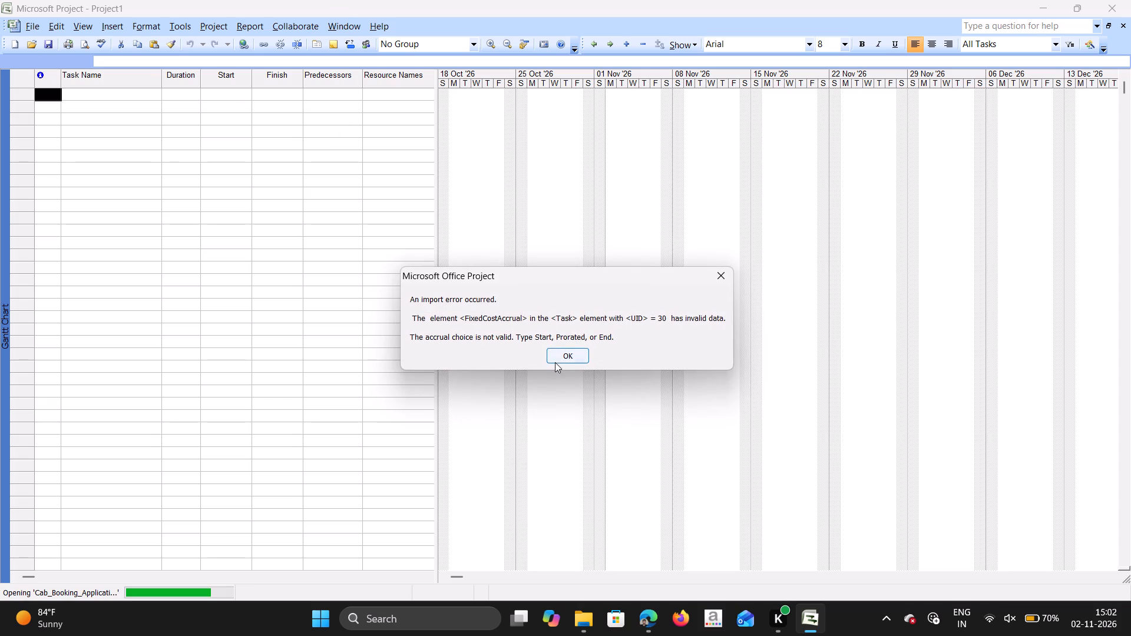
left_click(555, 360)
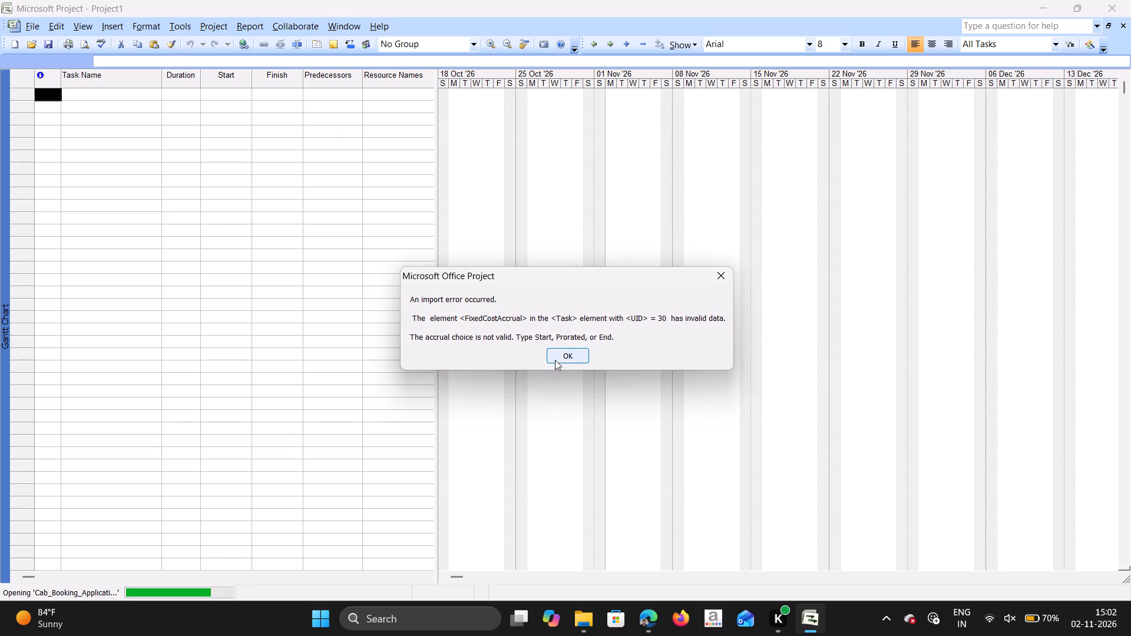
left_click(556, 360)
left_click(556, 357)
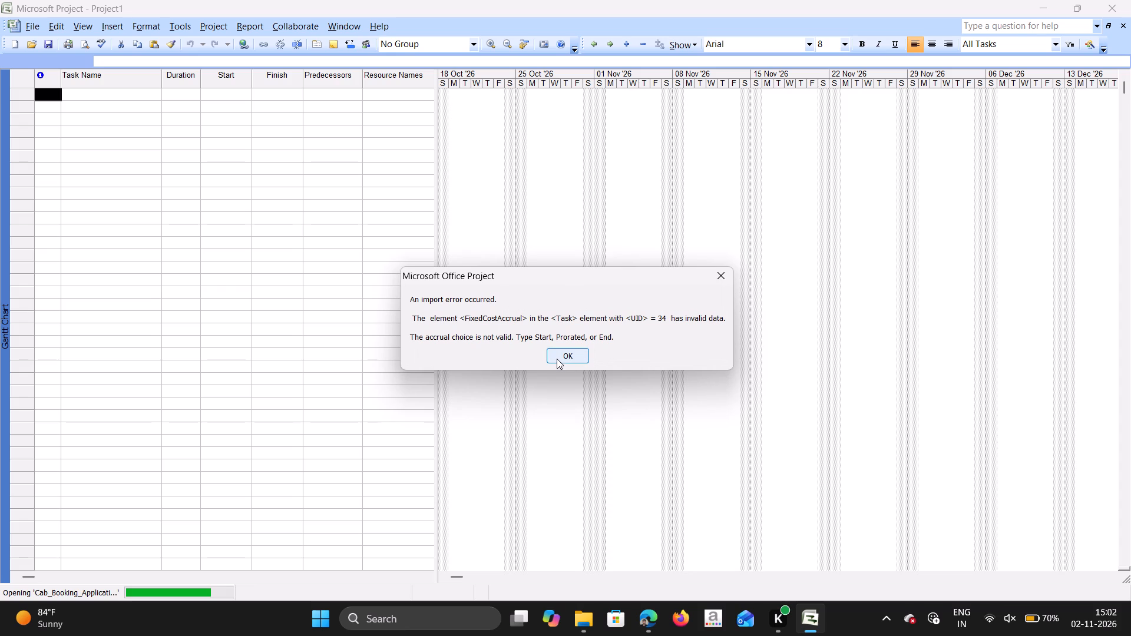
triple_click(557, 359)
double_click(557, 359)
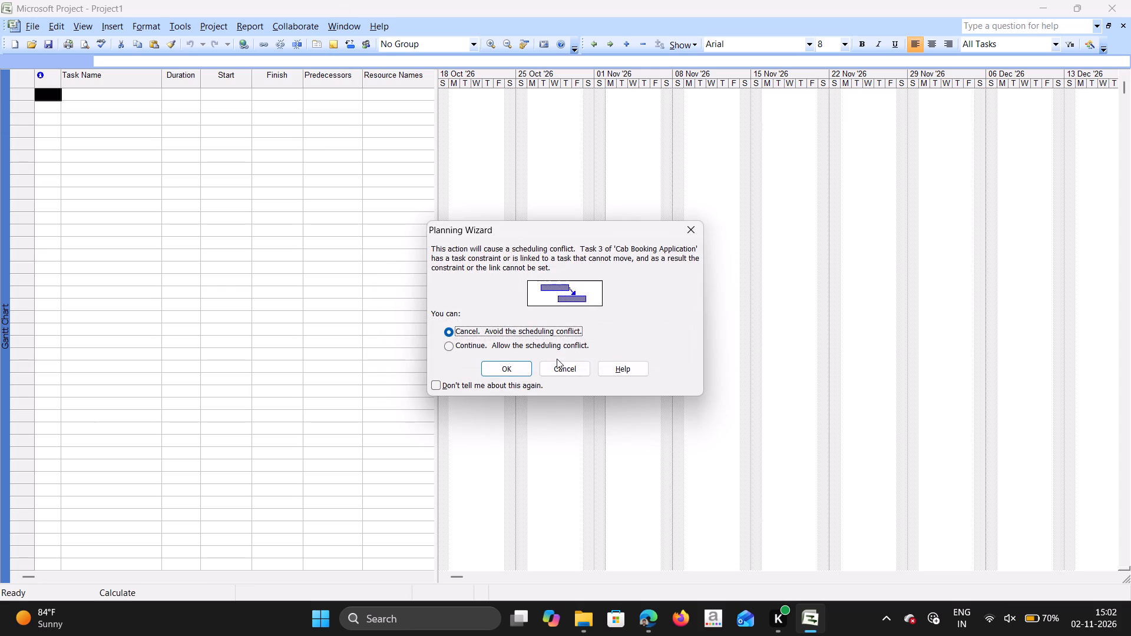
Finish the import by choosing to cancel the action on task 3 and avoid the scheduling conflict.
left_click(544, 355)
left_click(505, 368)
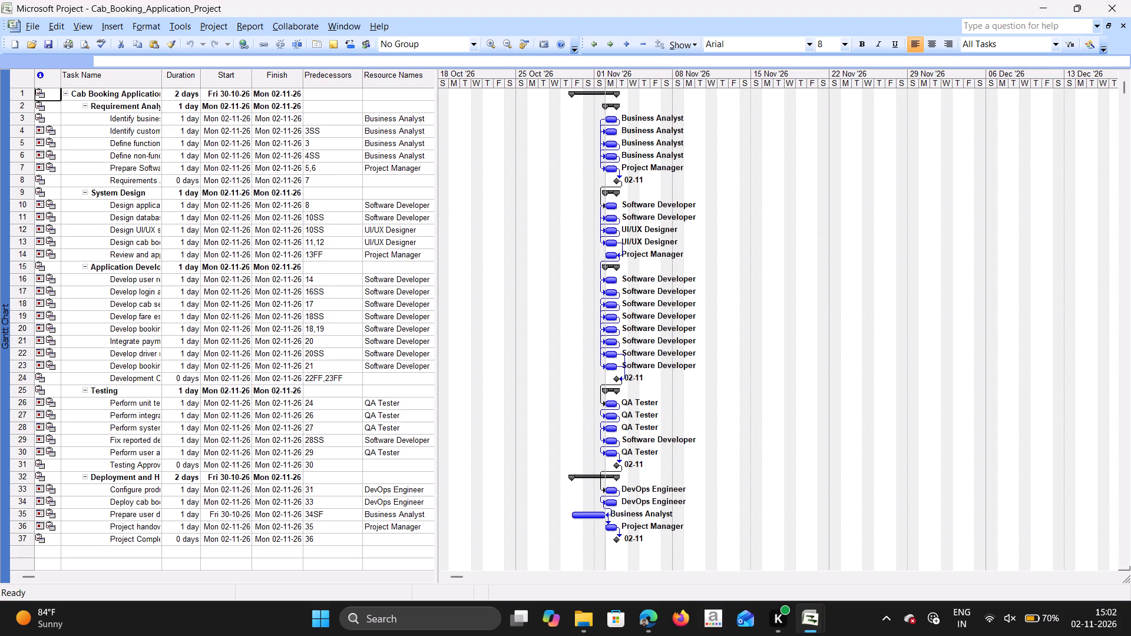
Set the duration of task 3, the first requirement analysis task, to 4 days.
scroll(188, 253, "down", 1)
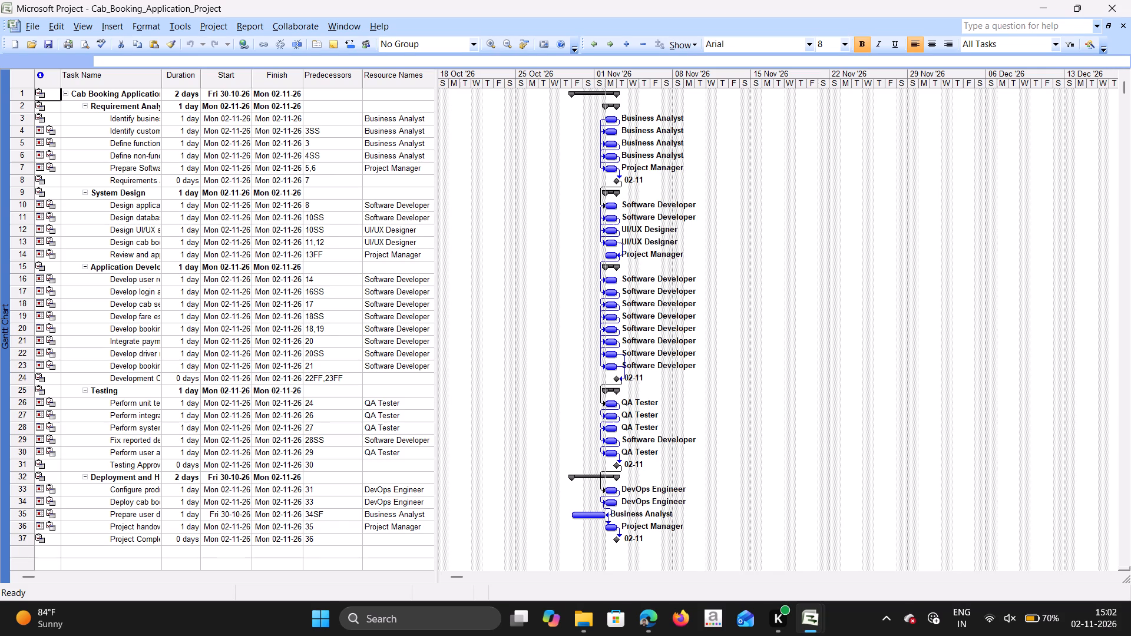
left_click(185, 121)
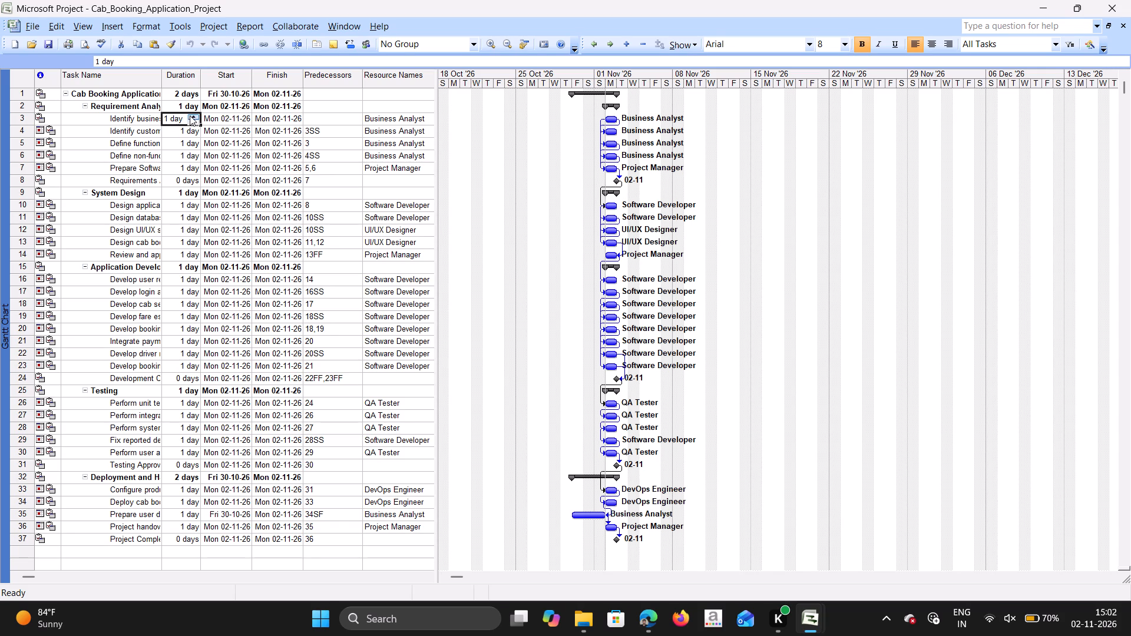
triple_click(190, 115)
left_click(188, 132)
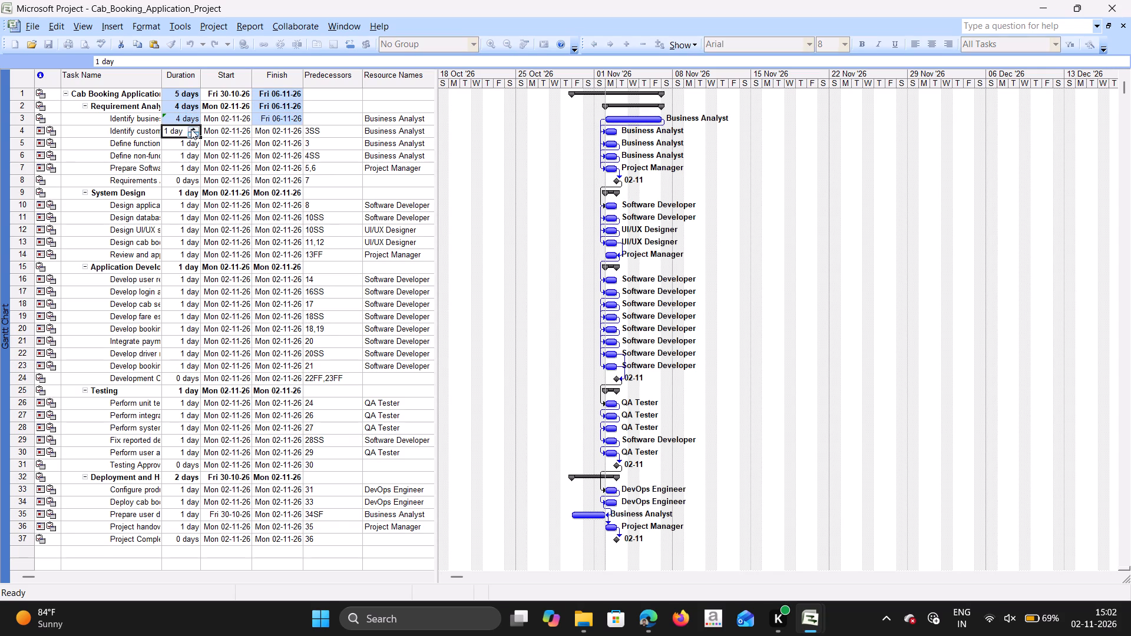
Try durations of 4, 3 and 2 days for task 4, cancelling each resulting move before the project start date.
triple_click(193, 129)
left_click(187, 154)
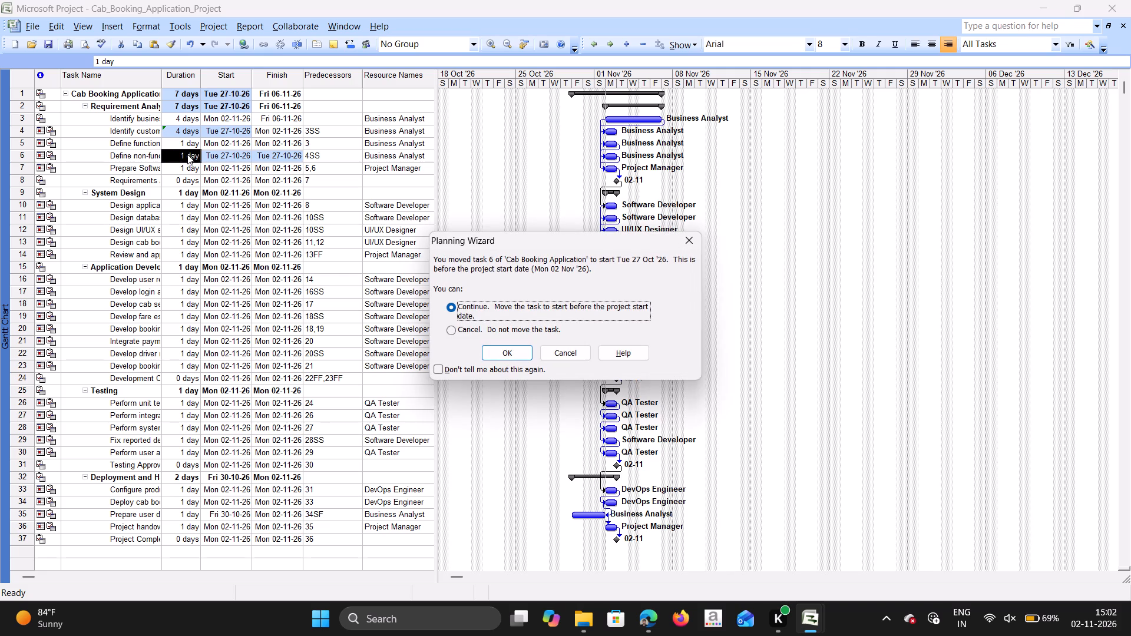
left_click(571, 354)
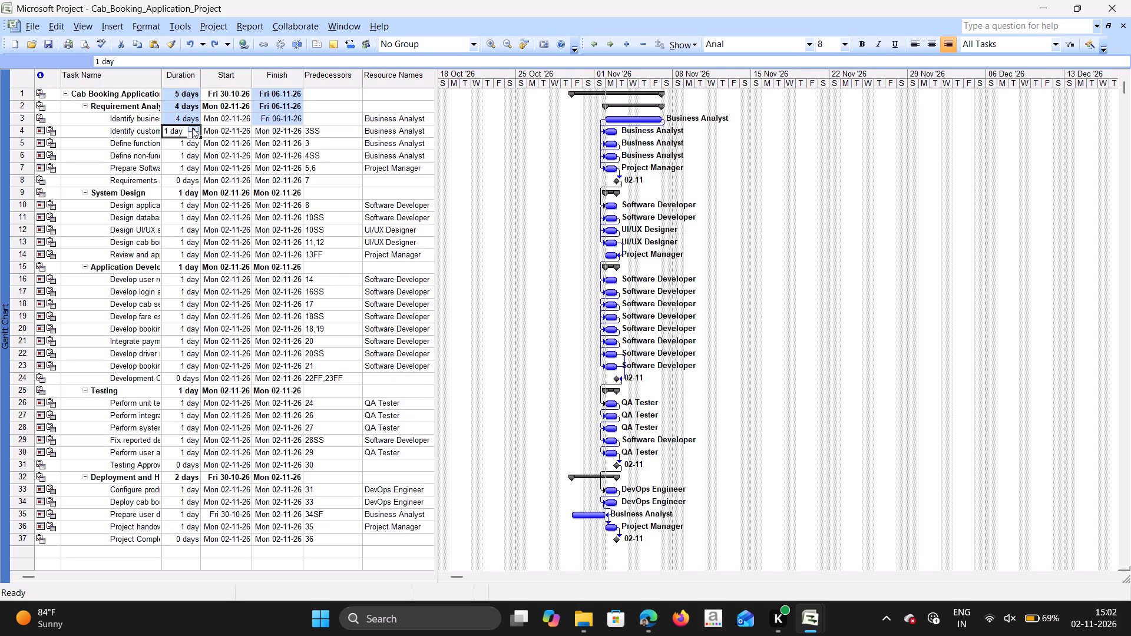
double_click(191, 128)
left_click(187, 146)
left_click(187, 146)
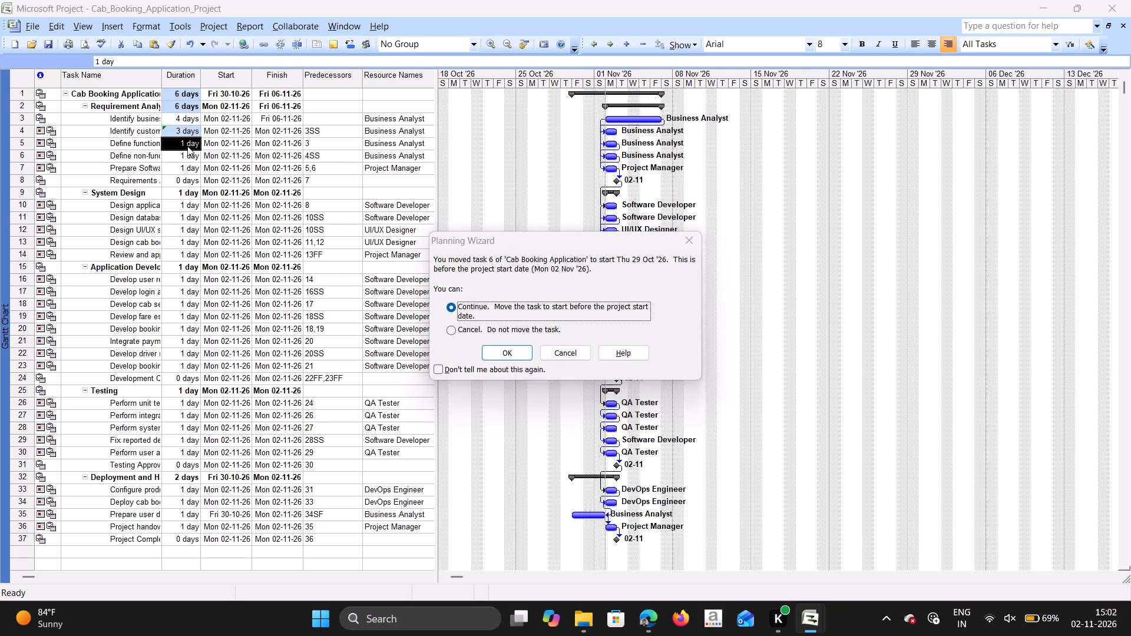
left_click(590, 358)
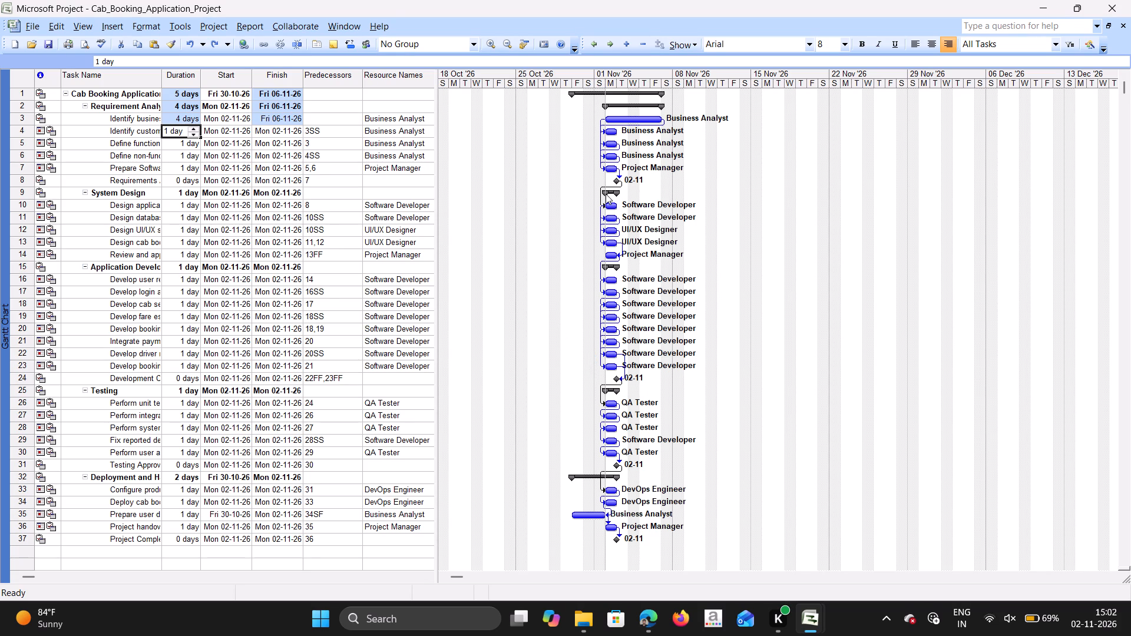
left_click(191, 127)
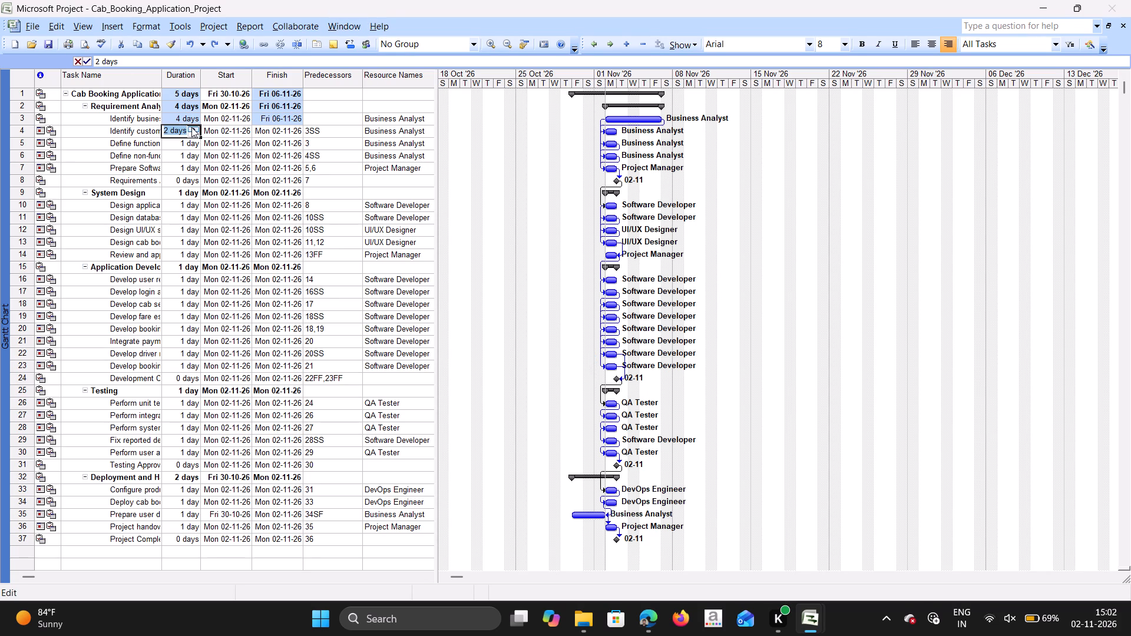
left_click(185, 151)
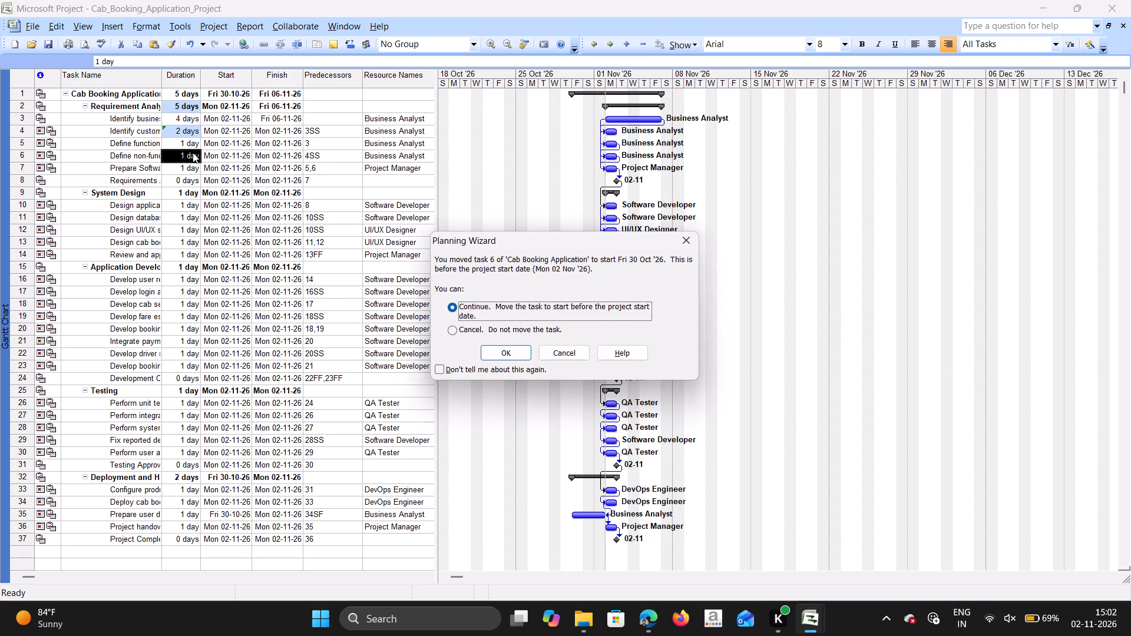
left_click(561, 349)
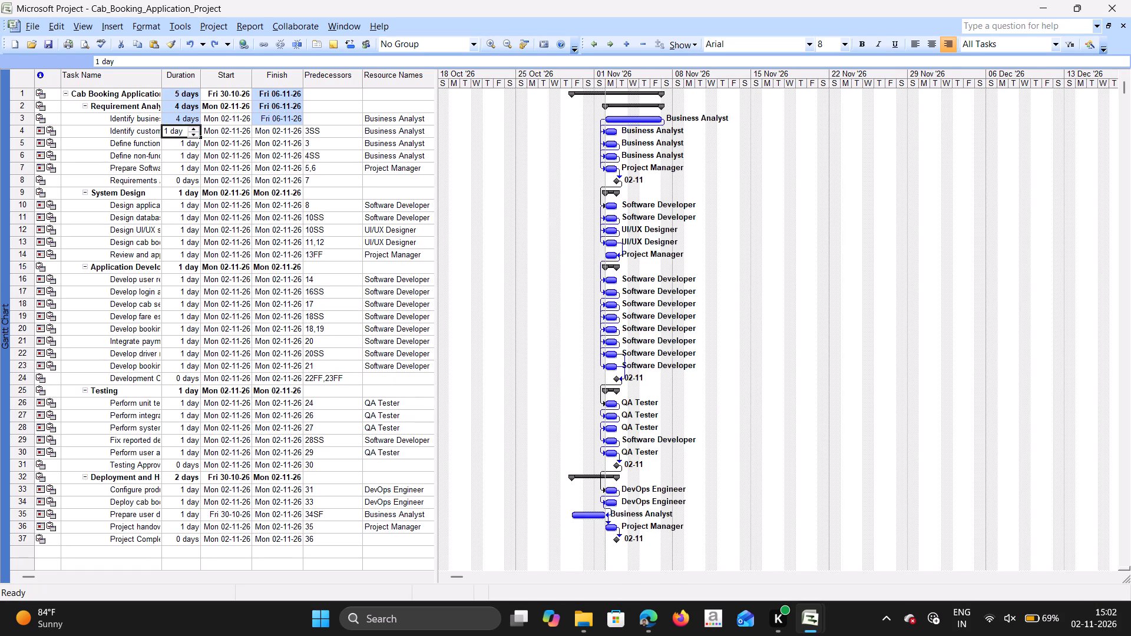
Set the duration of task 18 to 3 days and allow the linked task 19 to start before the project start date.
right_click(187, 300)
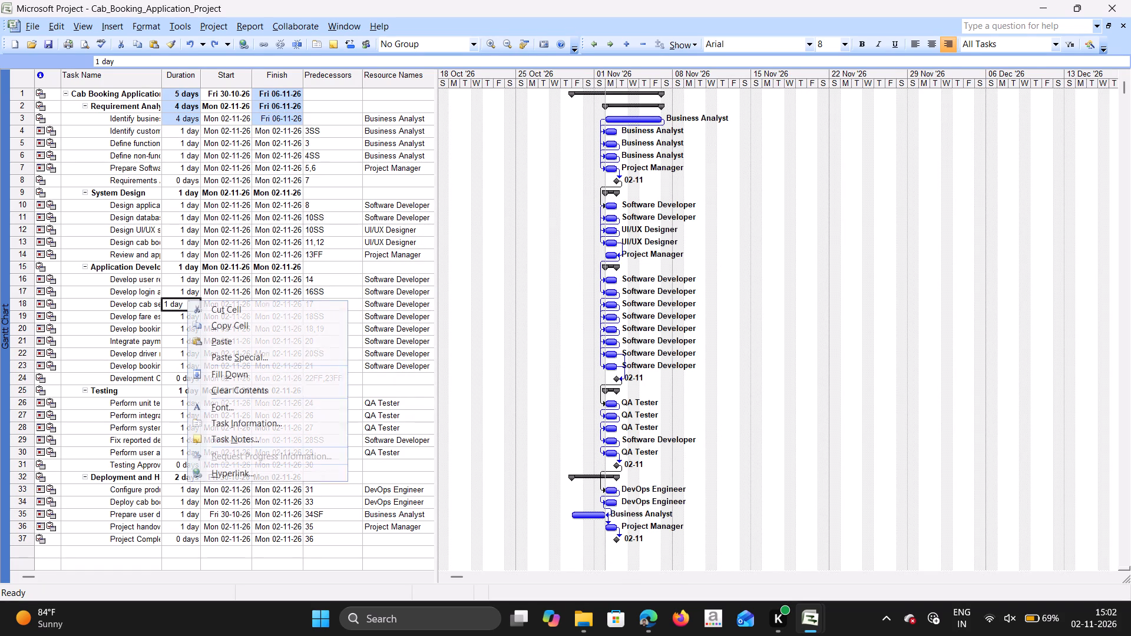
left_click(175, 304)
double_click(195, 300)
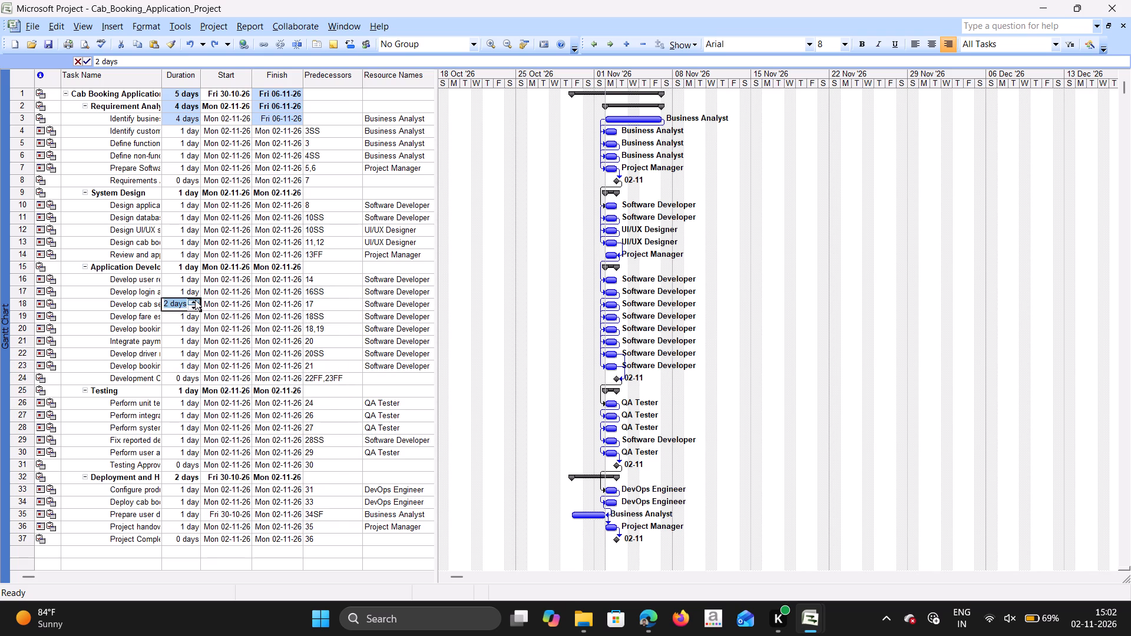
left_click(181, 318)
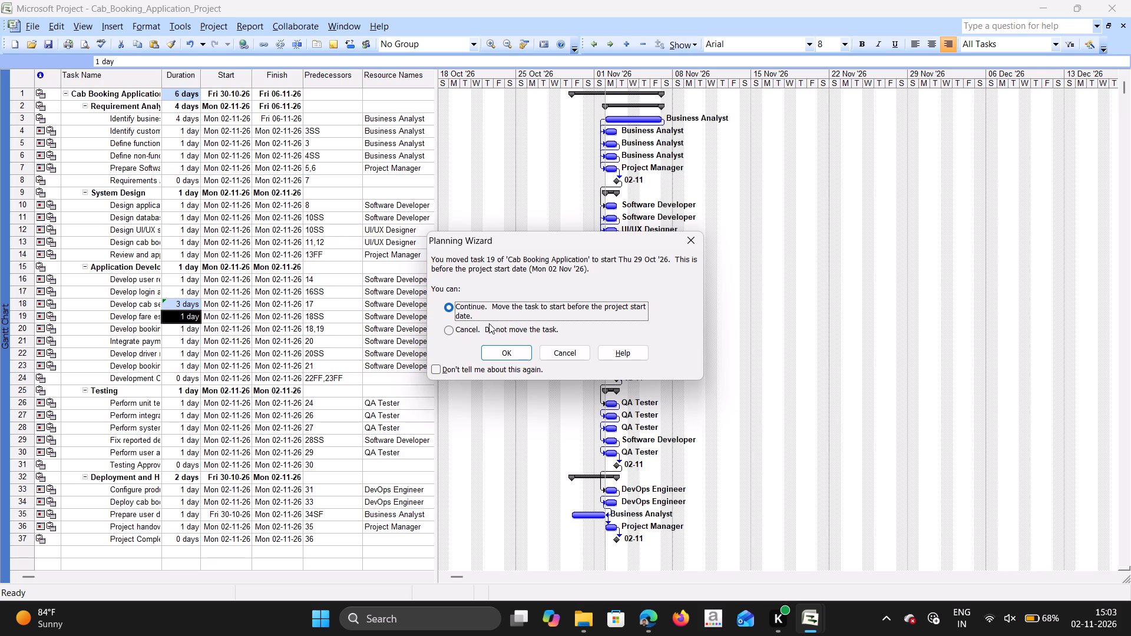
left_click(495, 348)
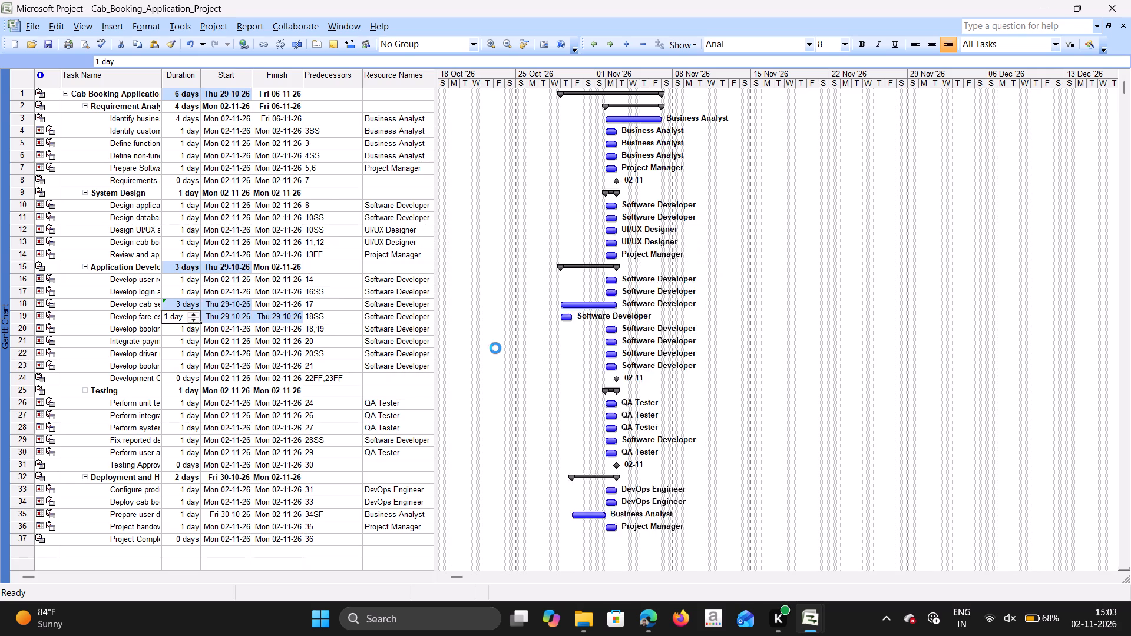
Set the durations of tasks 19 and 20 to 4 days each, allow the early start of task 22, and turn off this warning.
triple_click(194, 314)
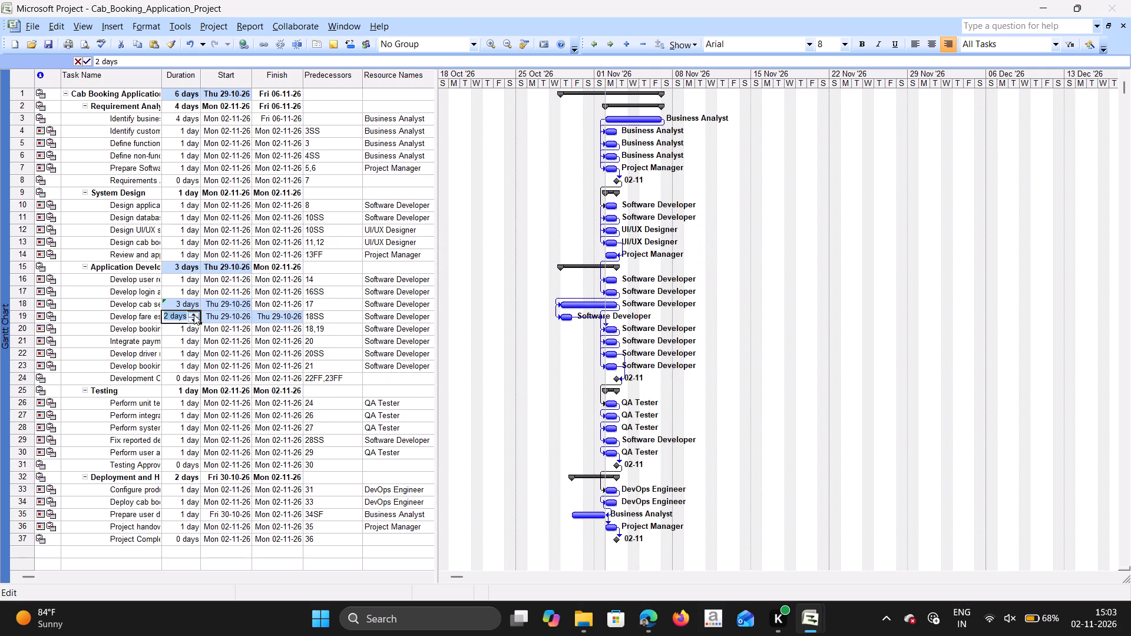
left_click(184, 331)
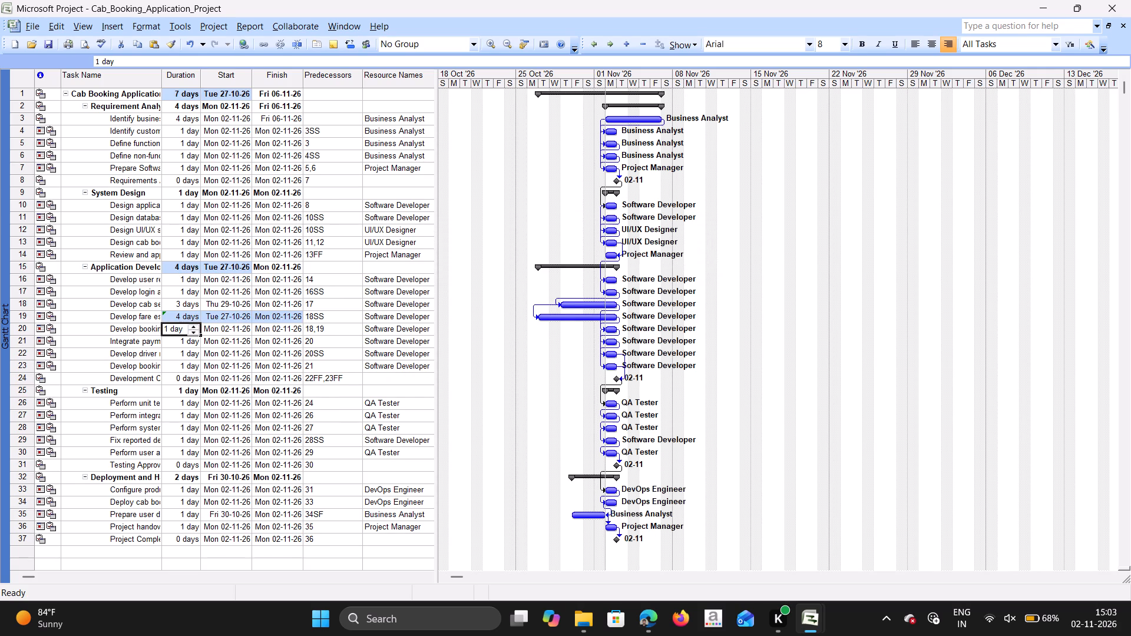
triple_click(194, 325)
left_click(182, 349)
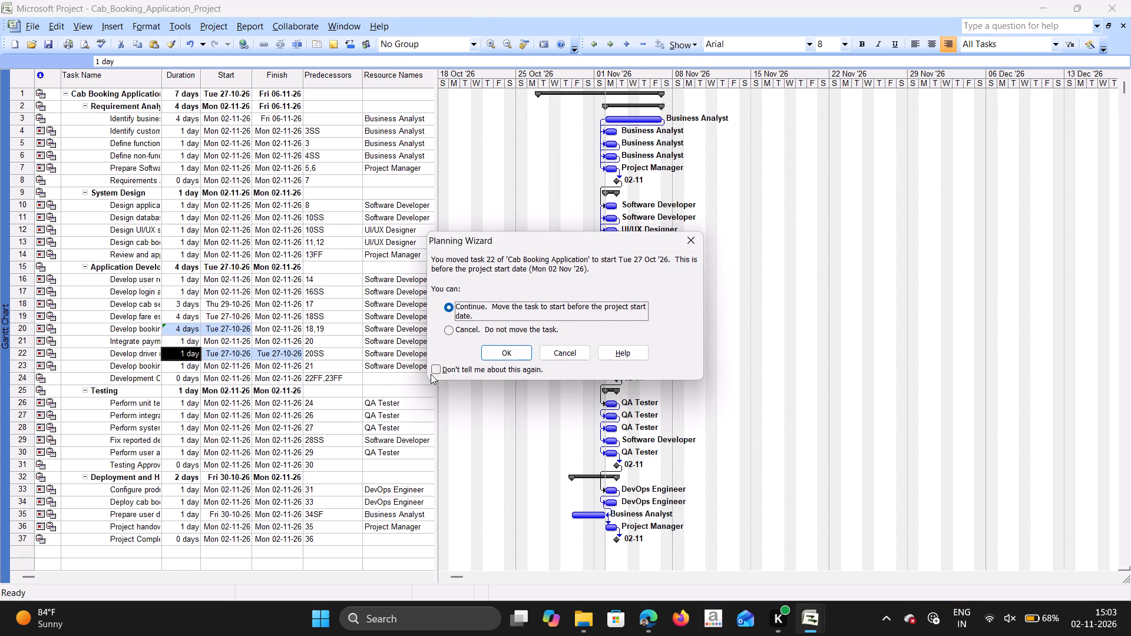
left_click(432, 370)
left_click(511, 355)
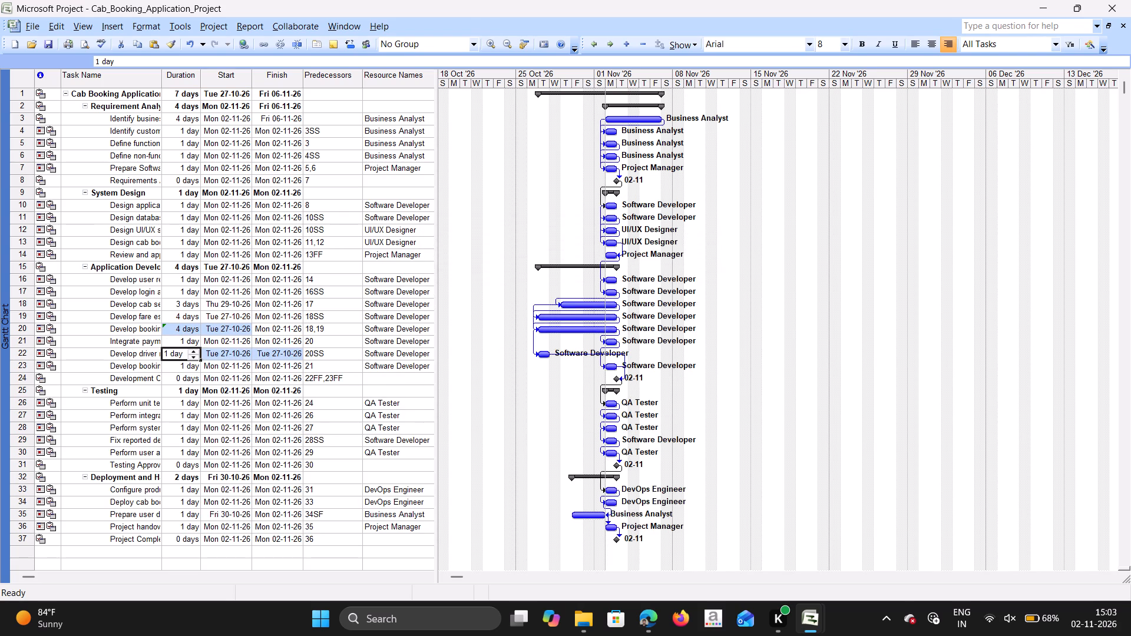
Set the durations of task 23, the booking notifications task, and milestone task 24 to 4 days each.
left_click(187, 366)
triple_click(194, 362)
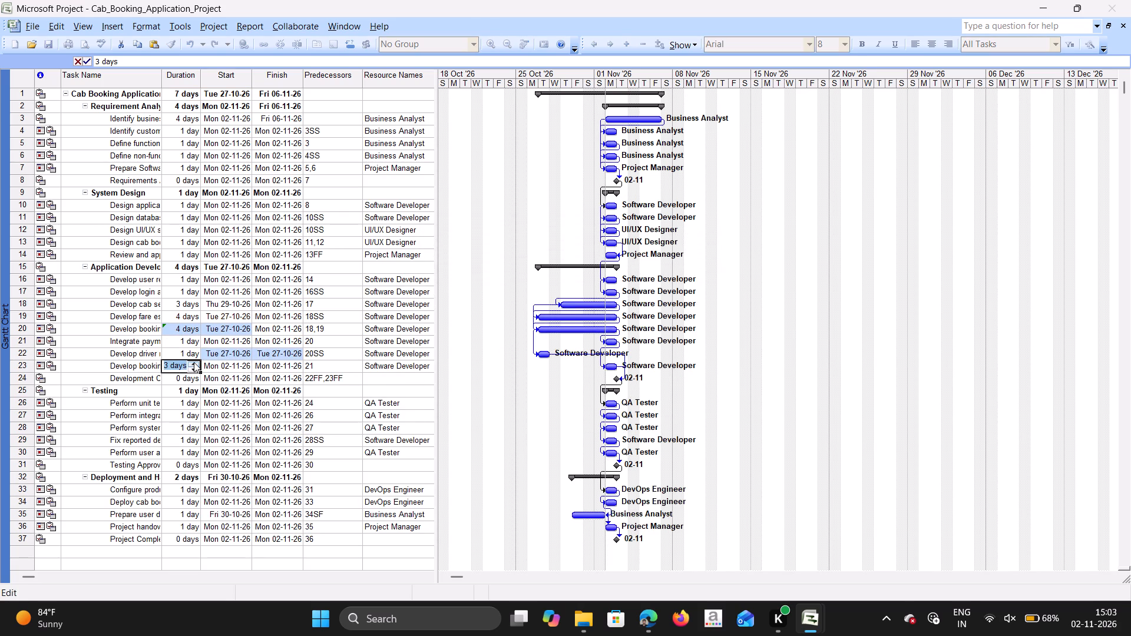
left_click(187, 405)
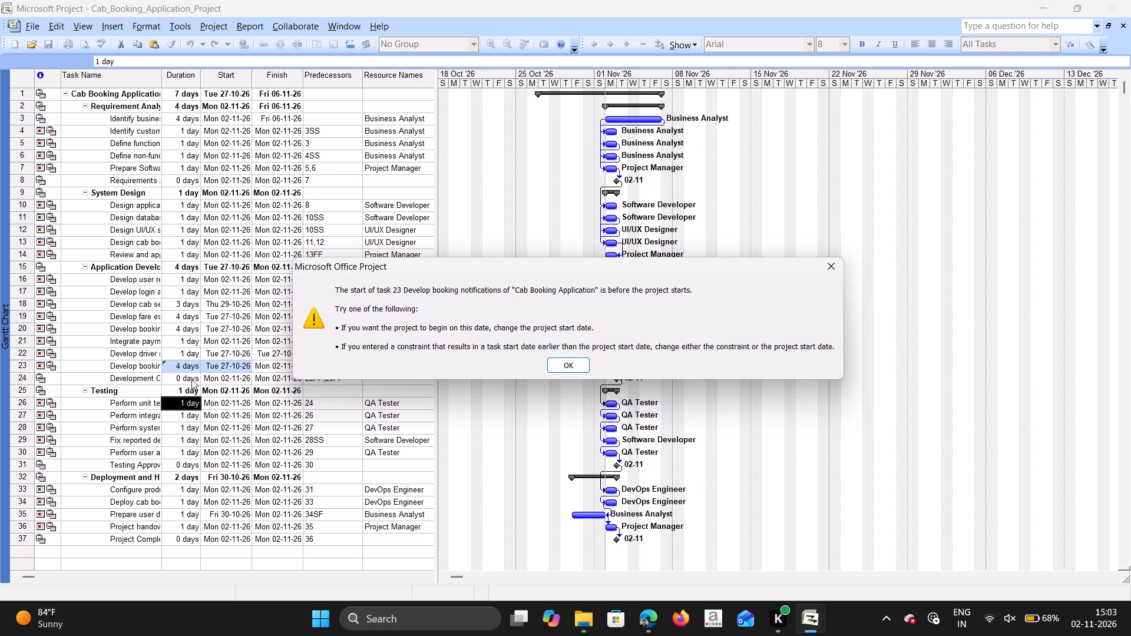
left_click(574, 359)
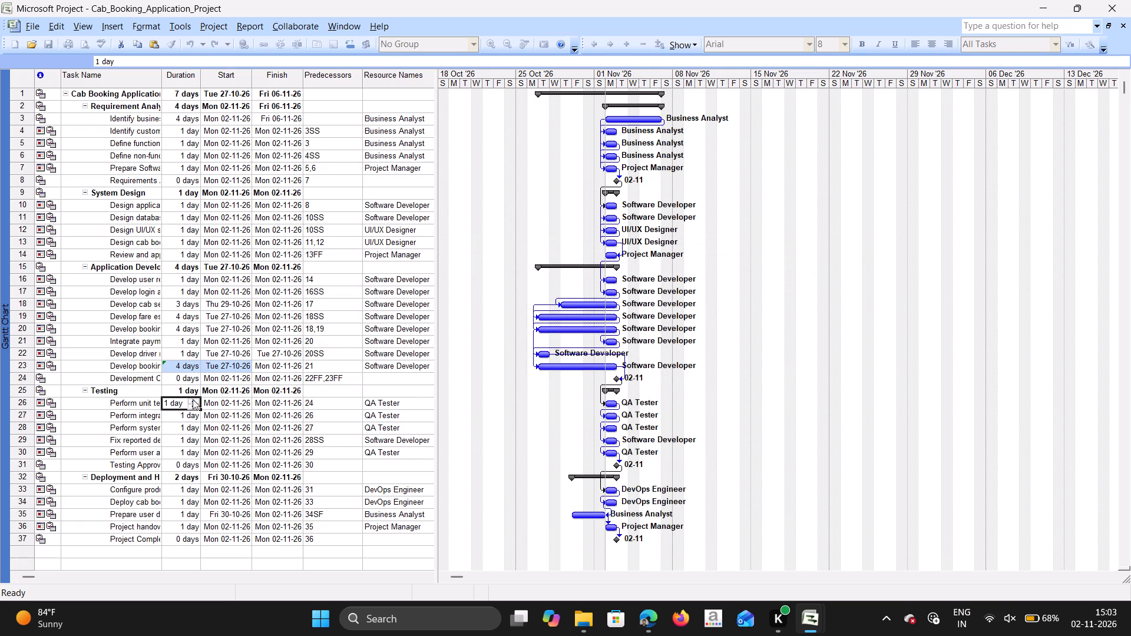
left_click(187, 377)
triple_click(196, 375)
left_click(196, 375)
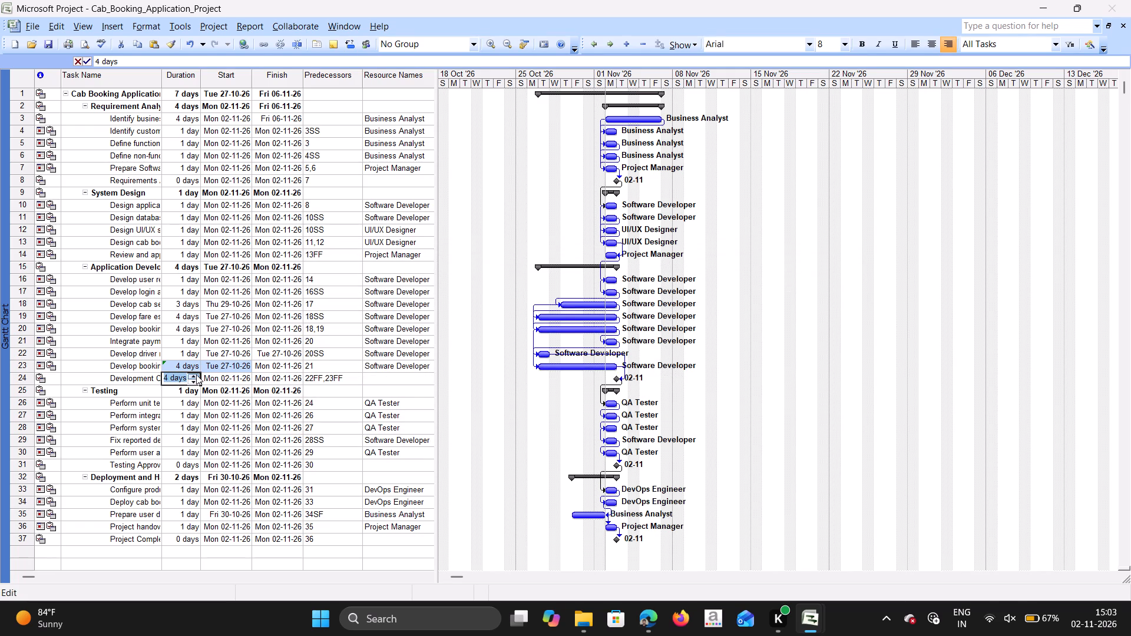
Set the duration of task 28 in the Testing phase to 4 days and turn off the Planning Wizard's multiple-editing tip.
left_click(180, 423)
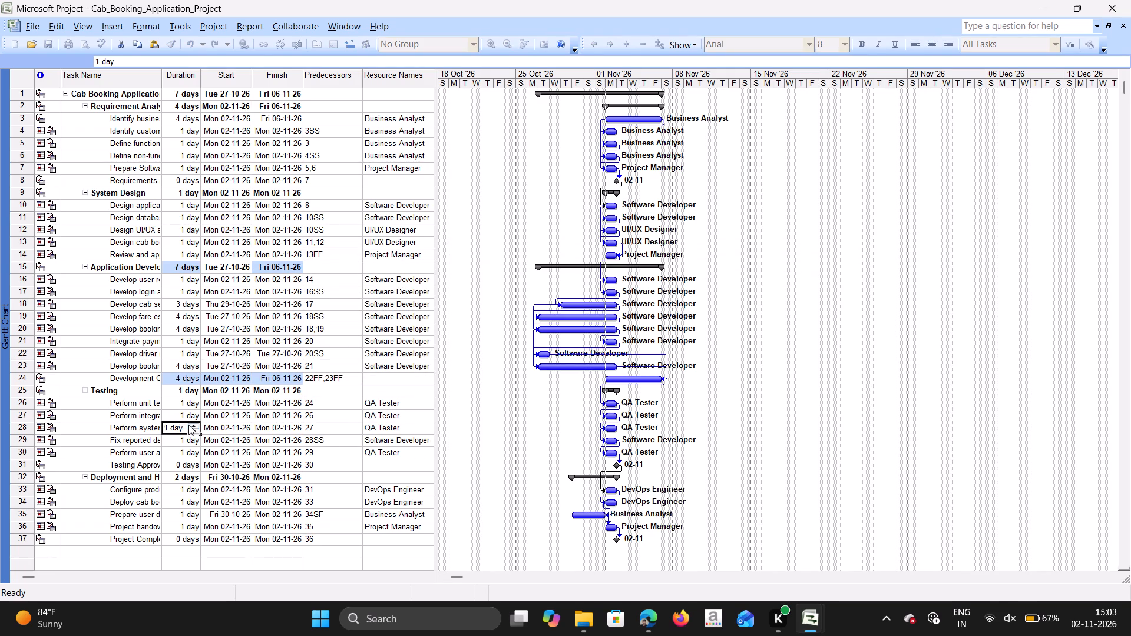
triple_click(188, 425)
left_click(184, 415)
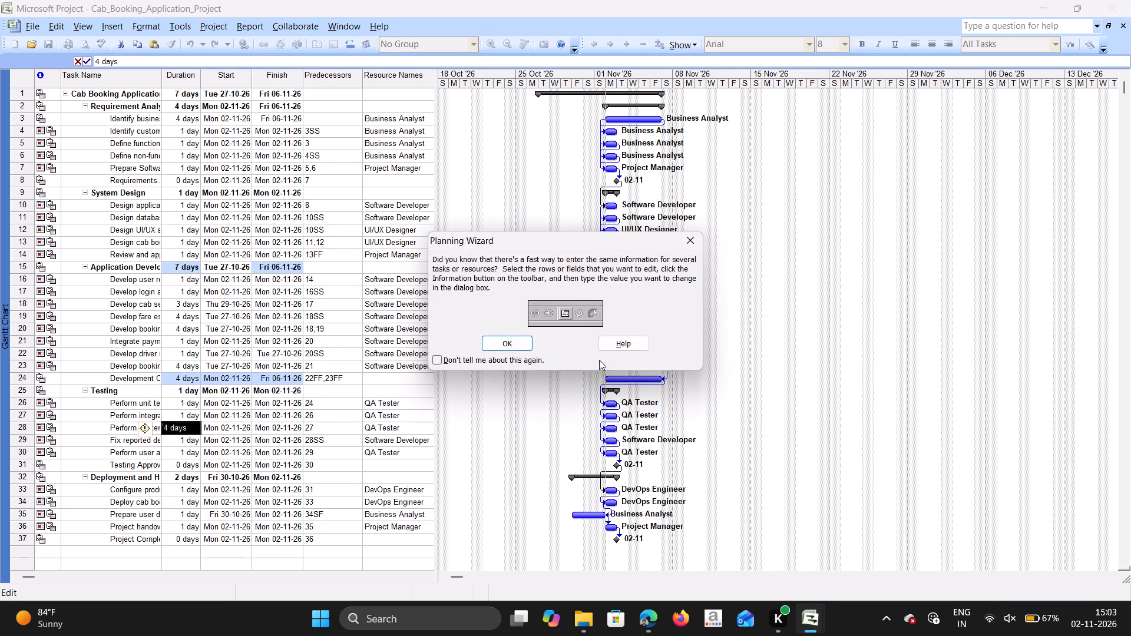
left_click(438, 358)
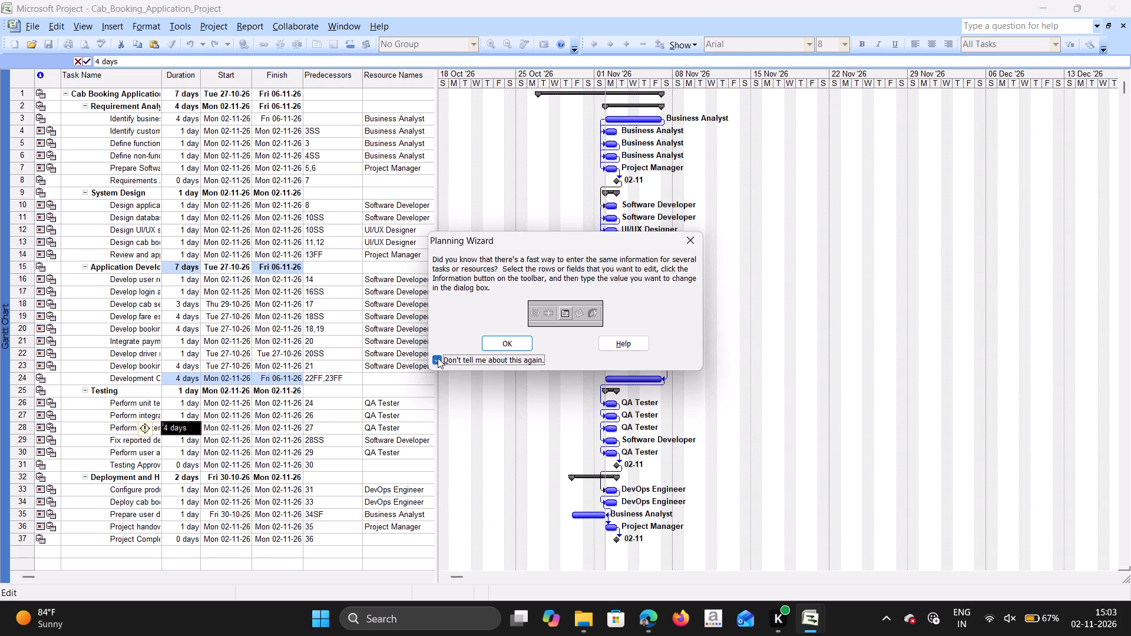
left_click(497, 342)
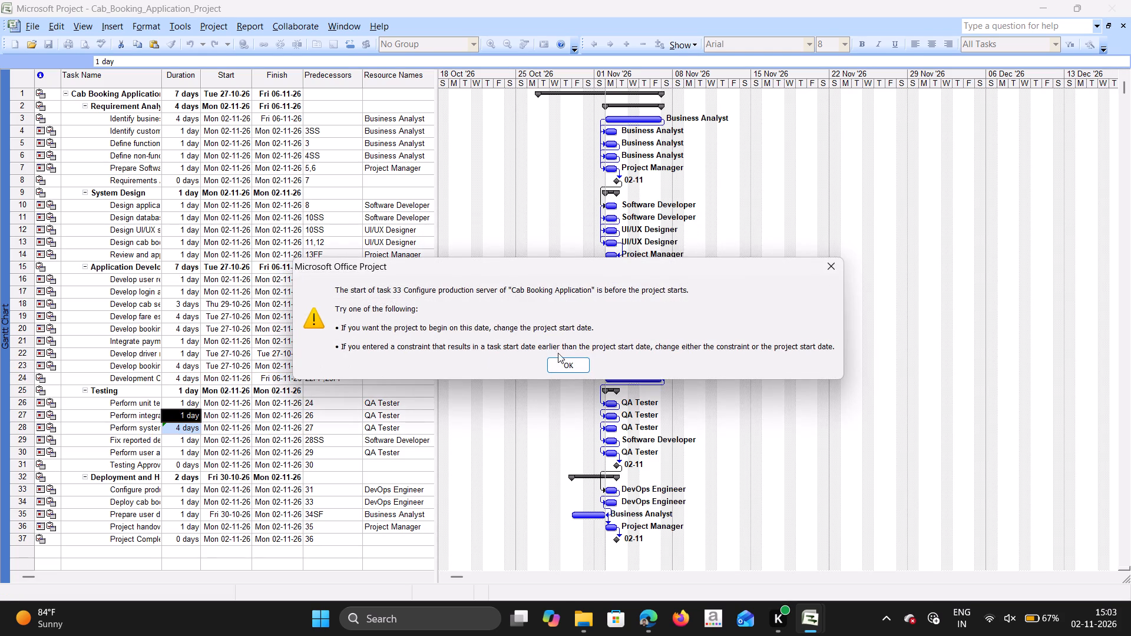
left_click(562, 359)
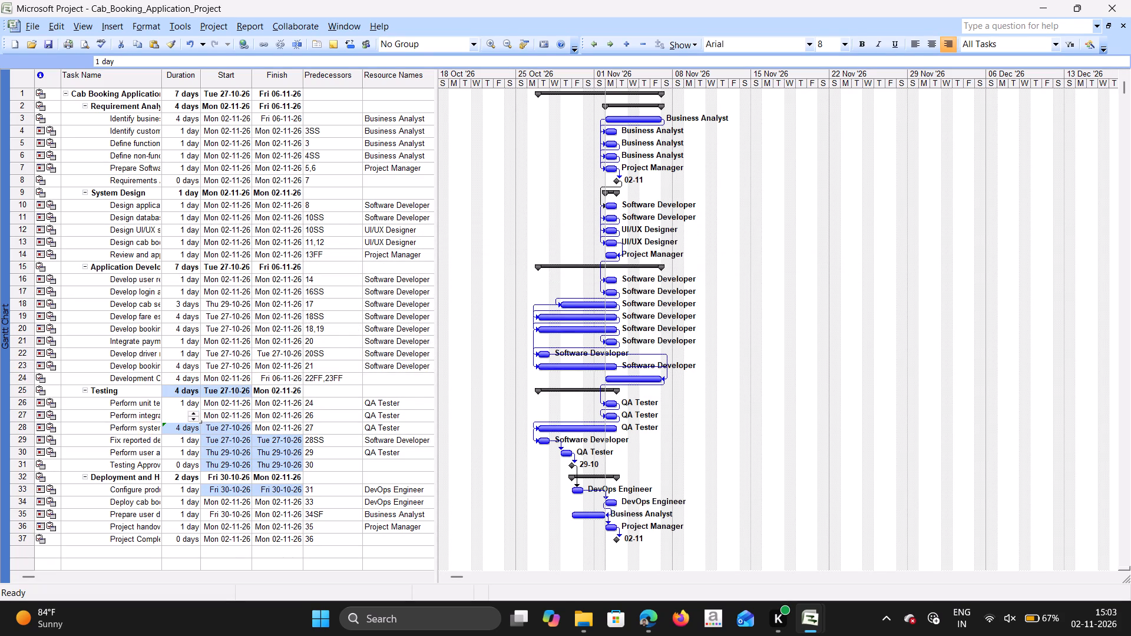
Try a duration of 4 days for task 30, cancel to avoid the scheduling conflict, and turn off this Planning Wizard warning.
left_click(185, 449)
triple_click(193, 452)
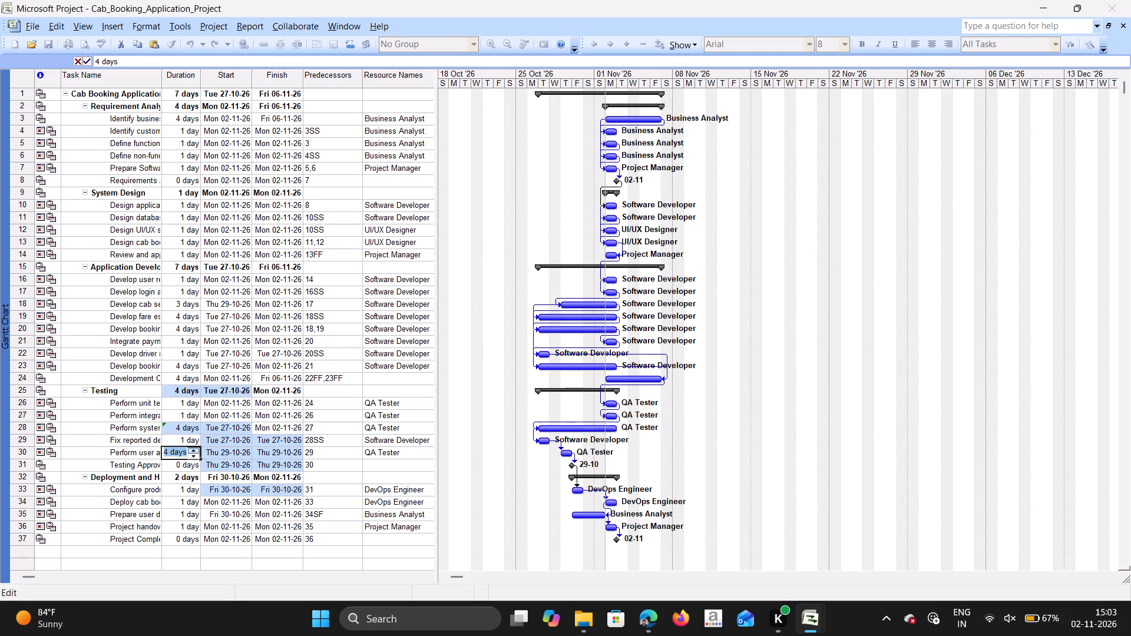
left_click(187, 438)
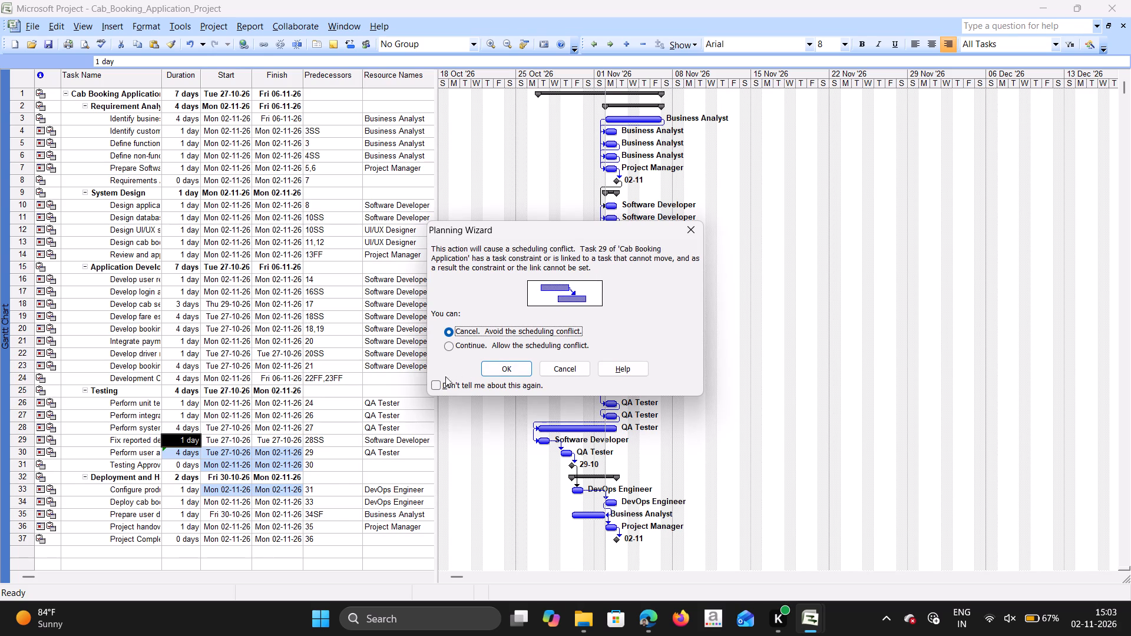
left_click(426, 386)
left_click(439, 383)
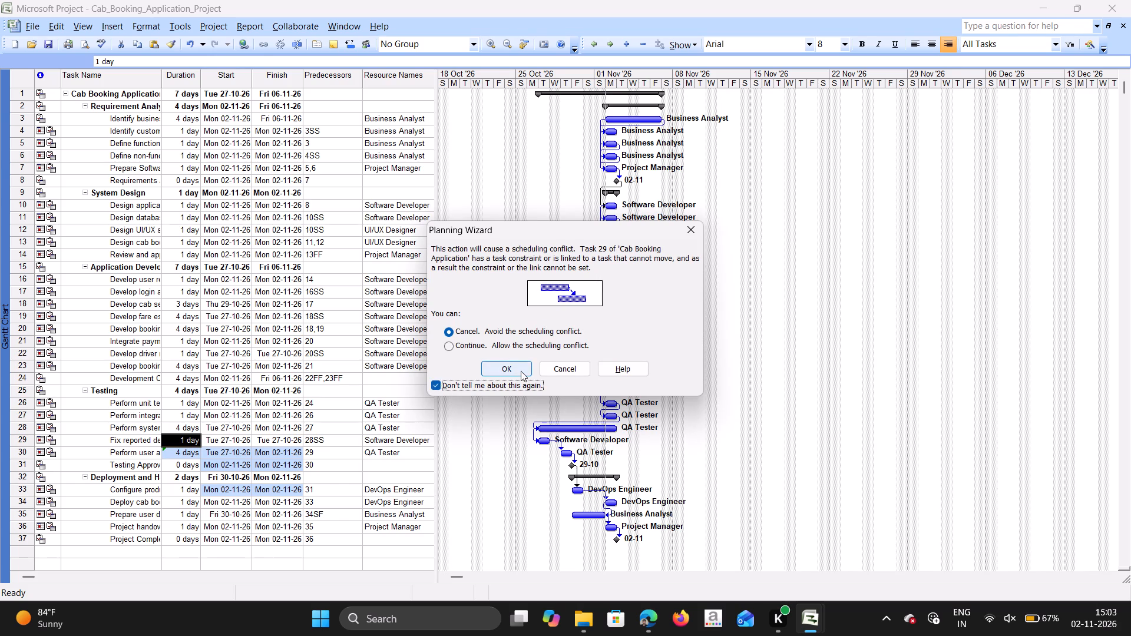
left_click(521, 371)
Set the duration of task 29 in the Testing phase to 2 days.
double_click(193, 445)
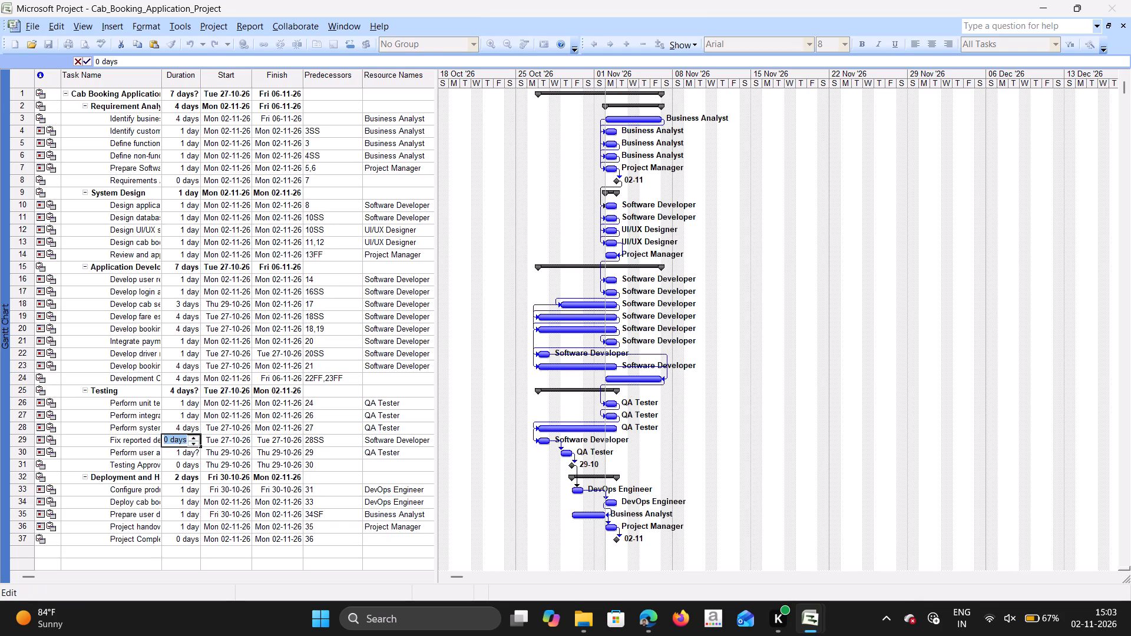
double_click(193, 438)
left_click(187, 522)
left_click(571, 413)
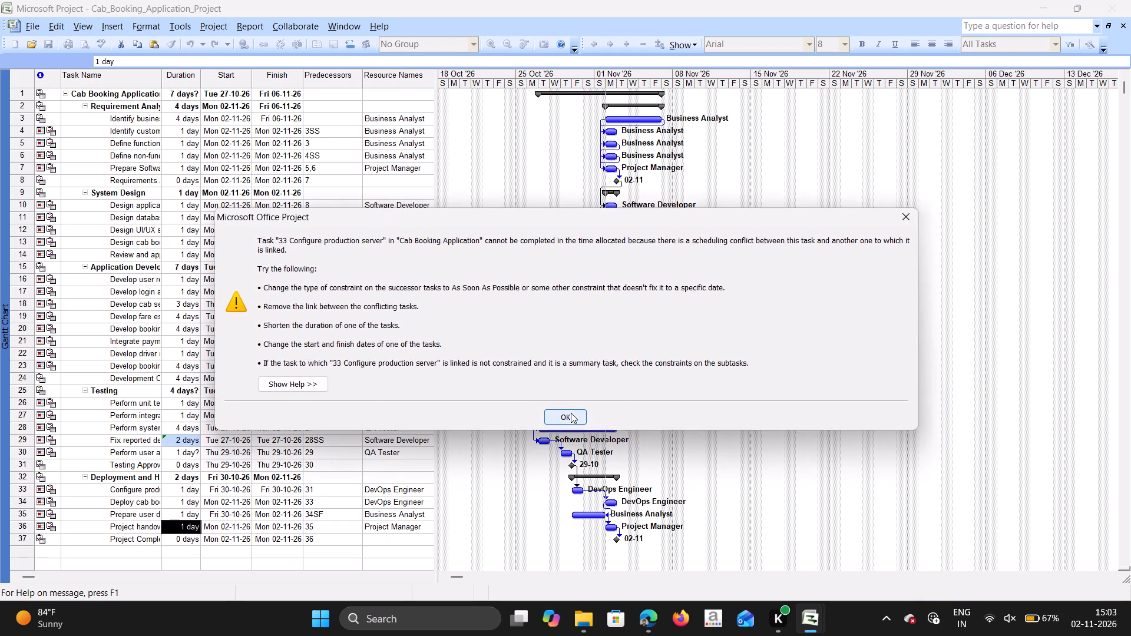
Set the duration of task 37, the project completion milestone, to 2 days and of task 36 to 3 days.
left_click(190, 542)
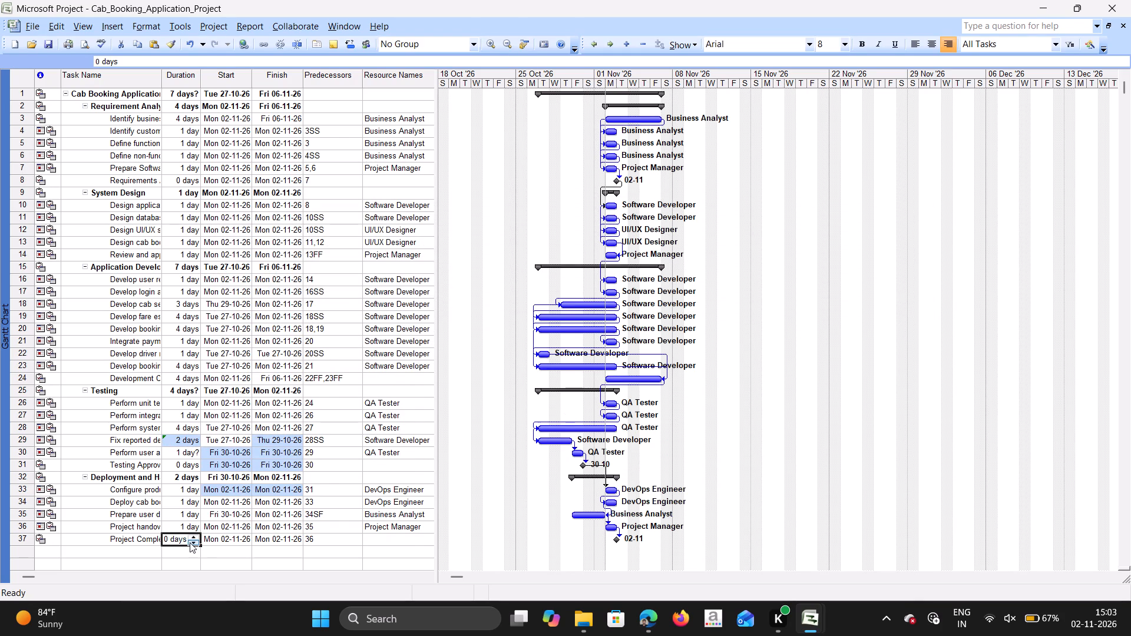
left_click(193, 536)
left_click(193, 536)
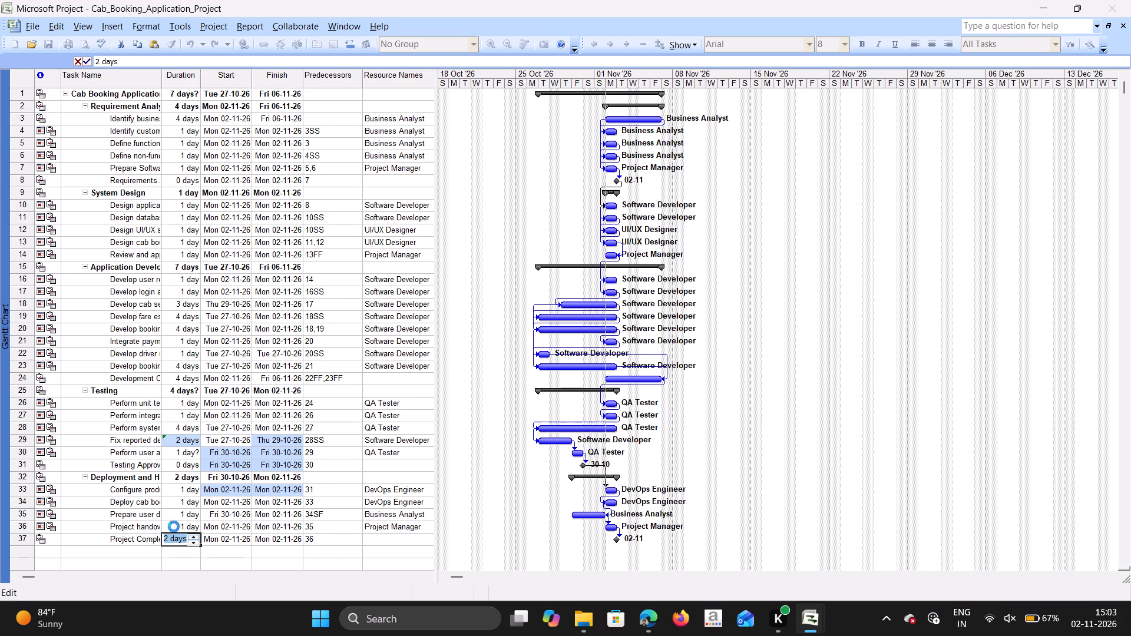
left_click(174, 526)
double_click(190, 525)
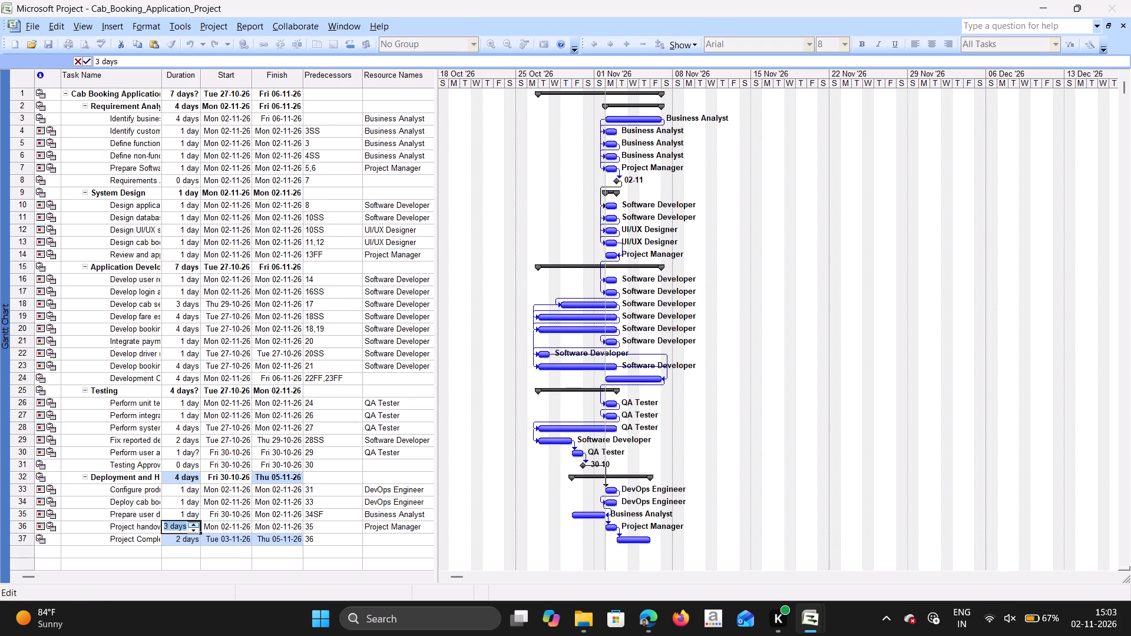
left_click(183, 509)
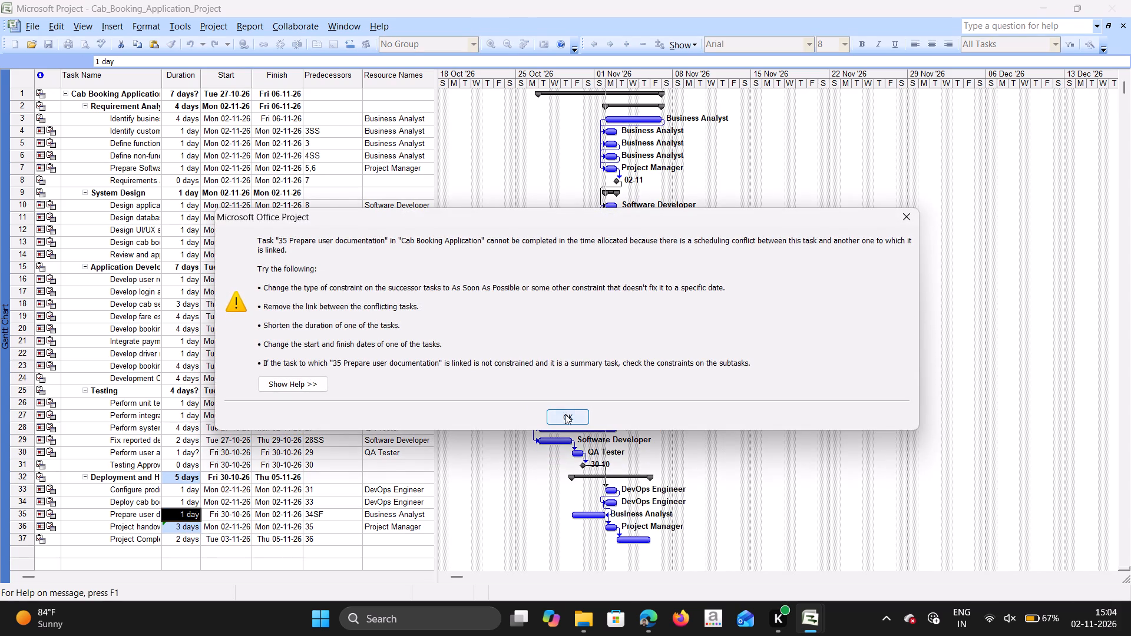
left_click(565, 414)
Set the duration of task 35, Prepare user documentation, to 3 days.
left_click(178, 481)
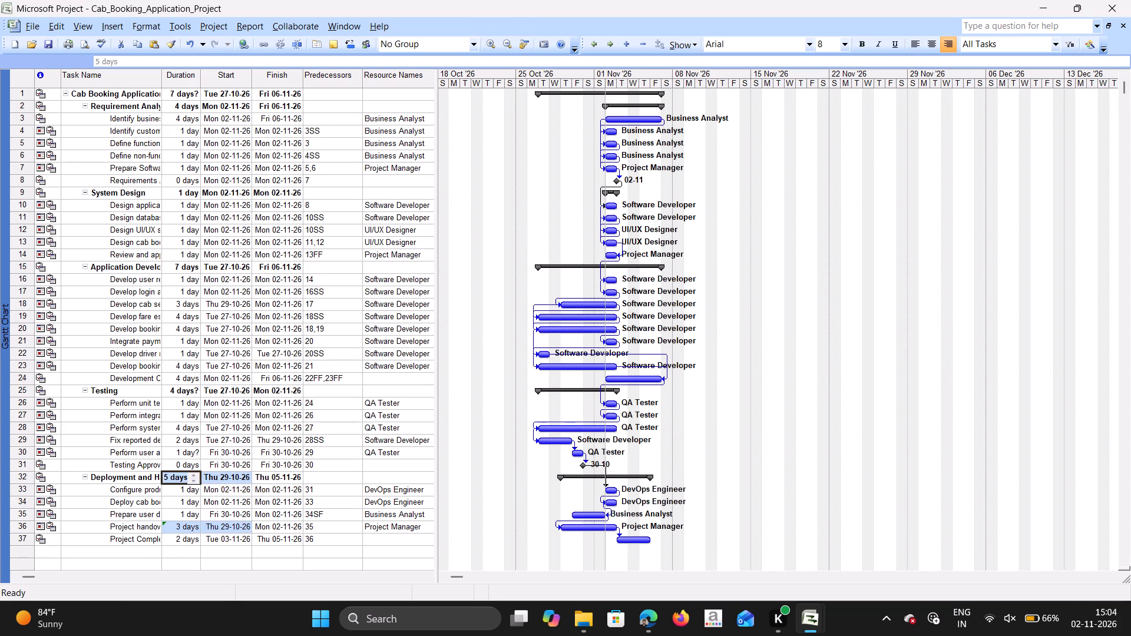
left_click(188, 511)
left_click(195, 511)
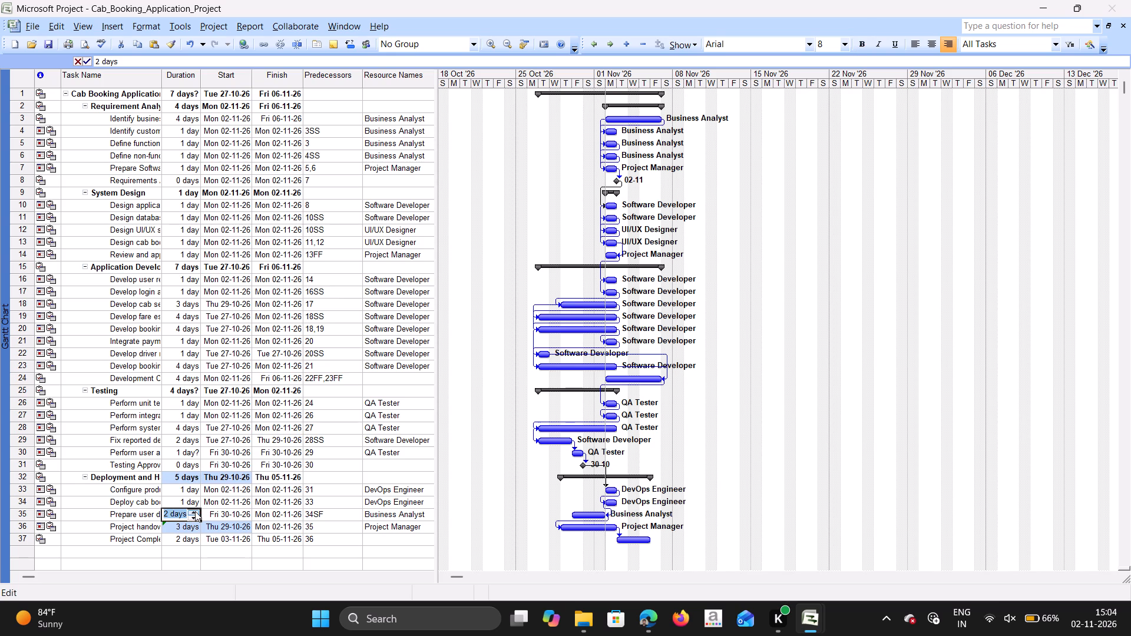
left_click(195, 511)
left_click(191, 499)
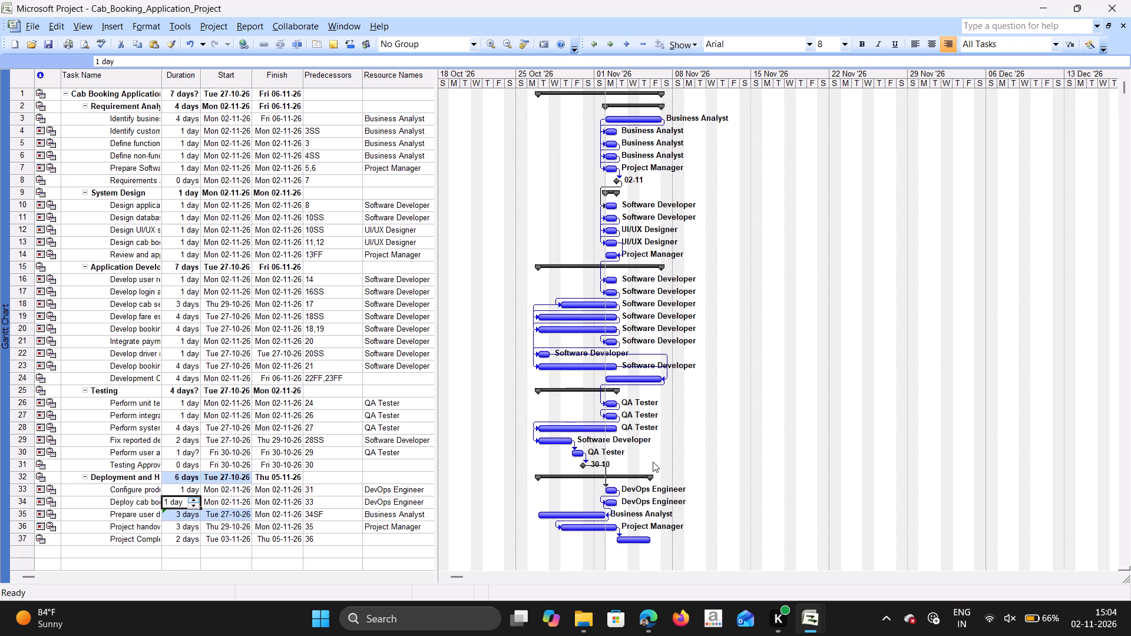
Set the durations of requirement analysis tasks 6 and 7 to 3 days each.
left_click(186, 150)
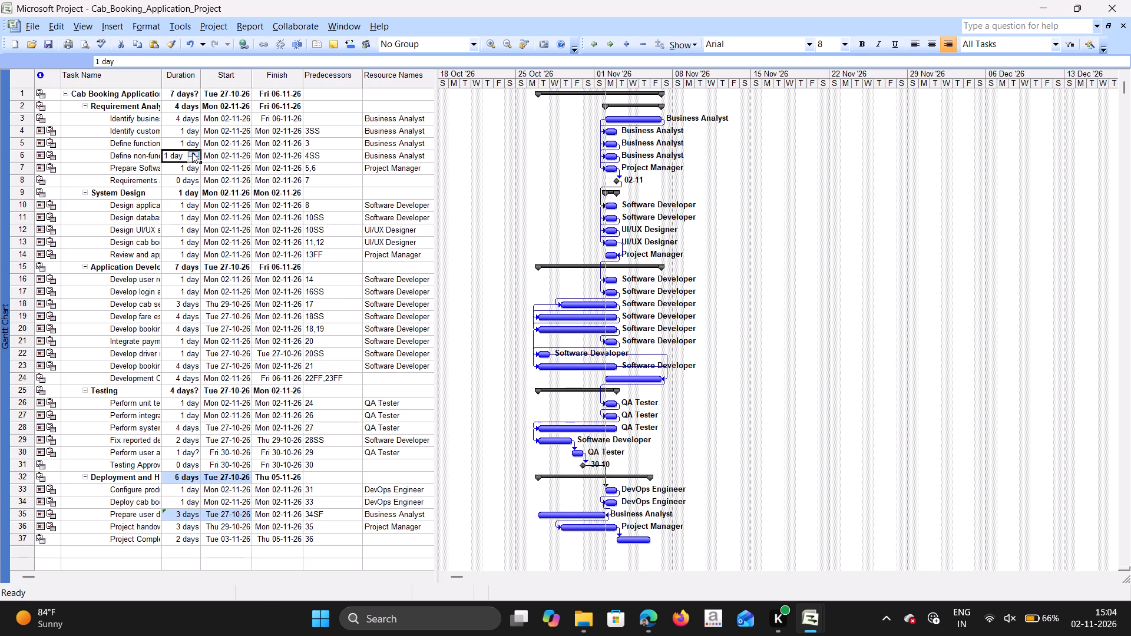
left_click(192, 153)
left_click(192, 153)
left_click(184, 168)
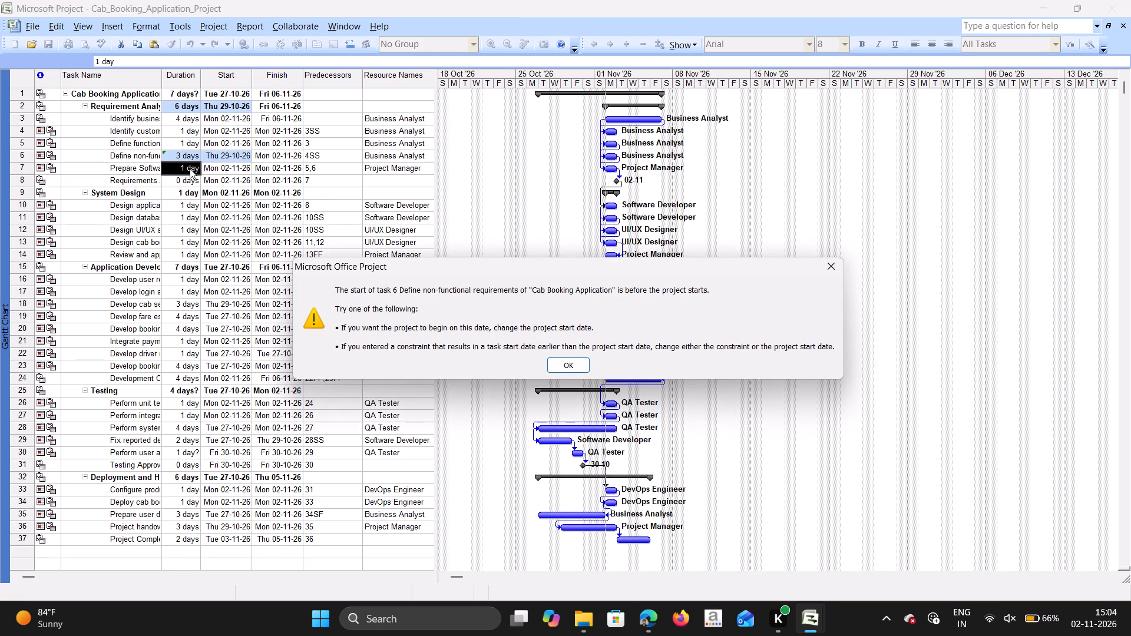
left_click(559, 365)
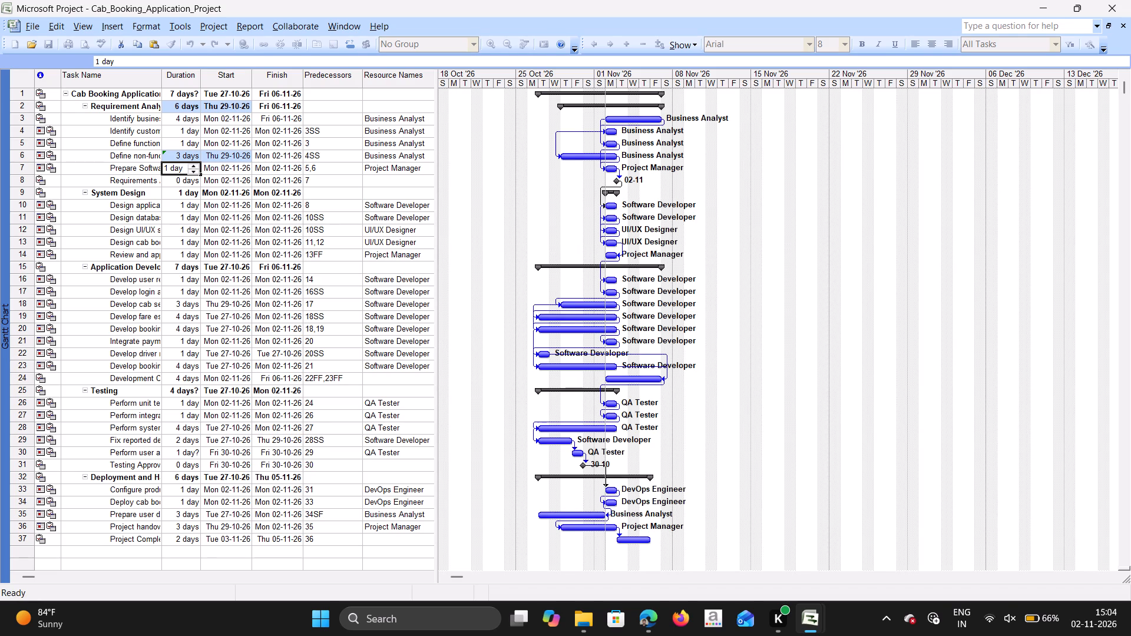
double_click(191, 165)
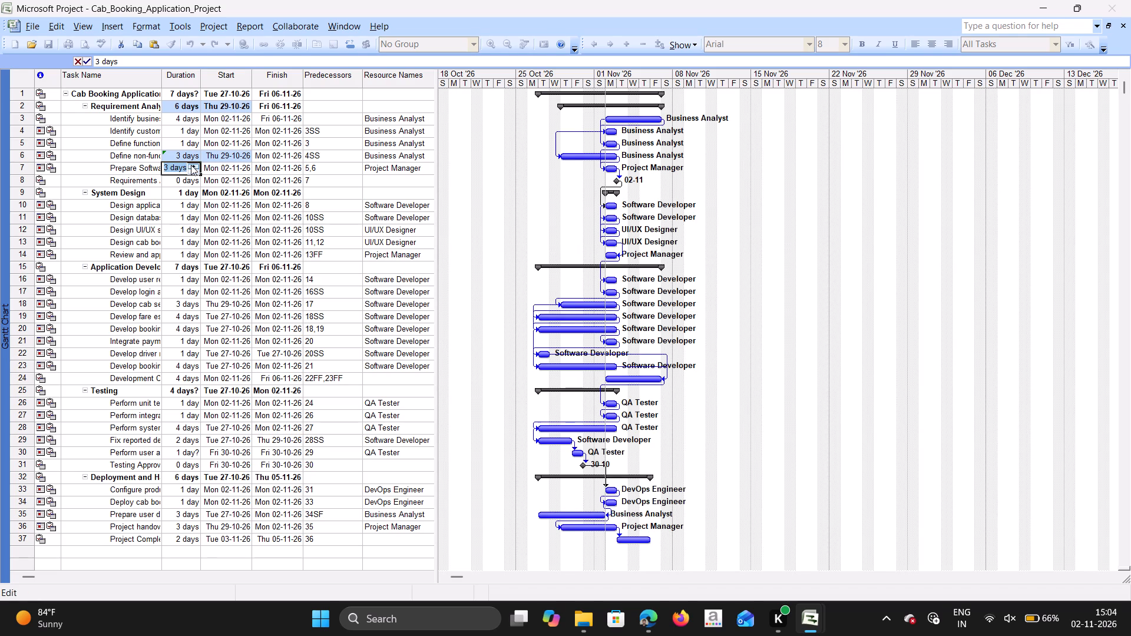
left_click(187, 219)
left_click(191, 217)
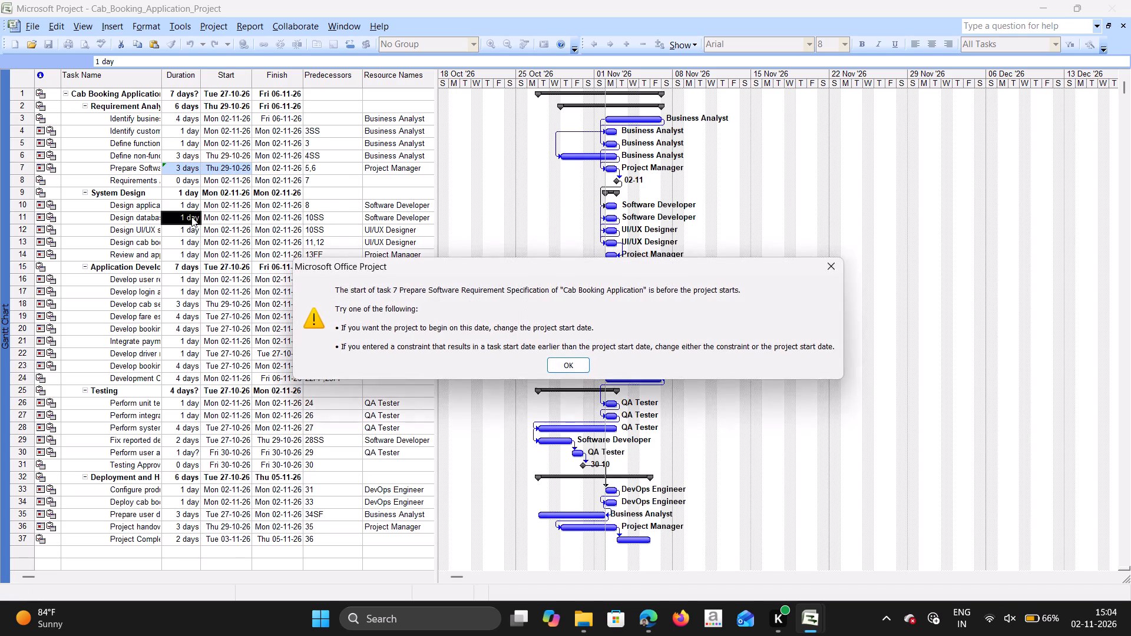
left_click(558, 366)
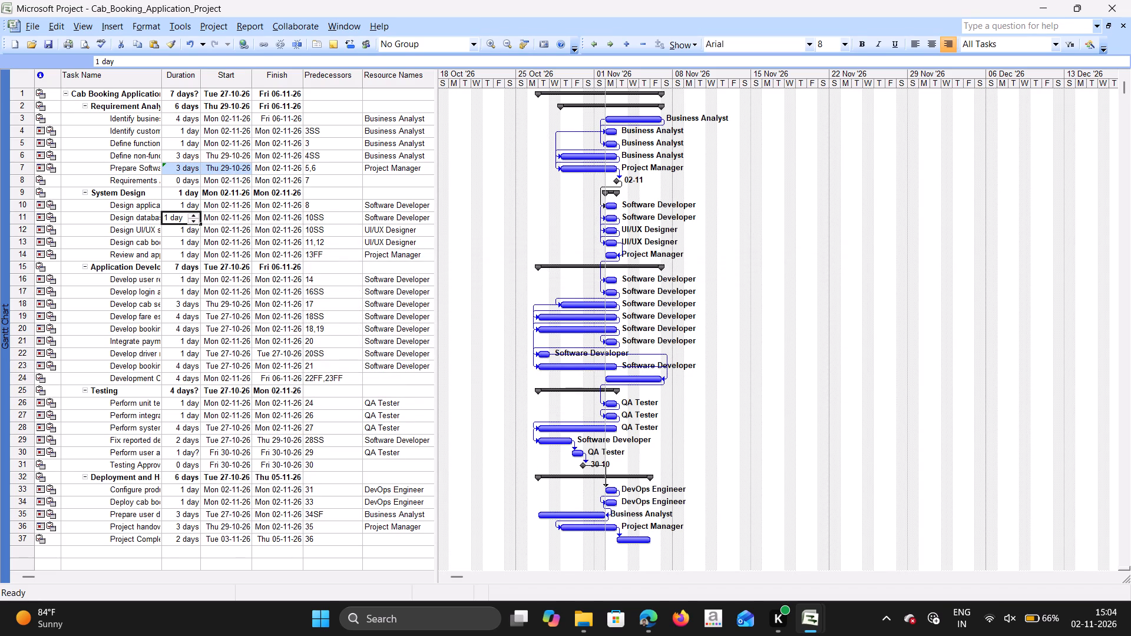
Set the durations of System Design tasks 11, 14 and 12 to 3 days each.
double_click(191, 216)
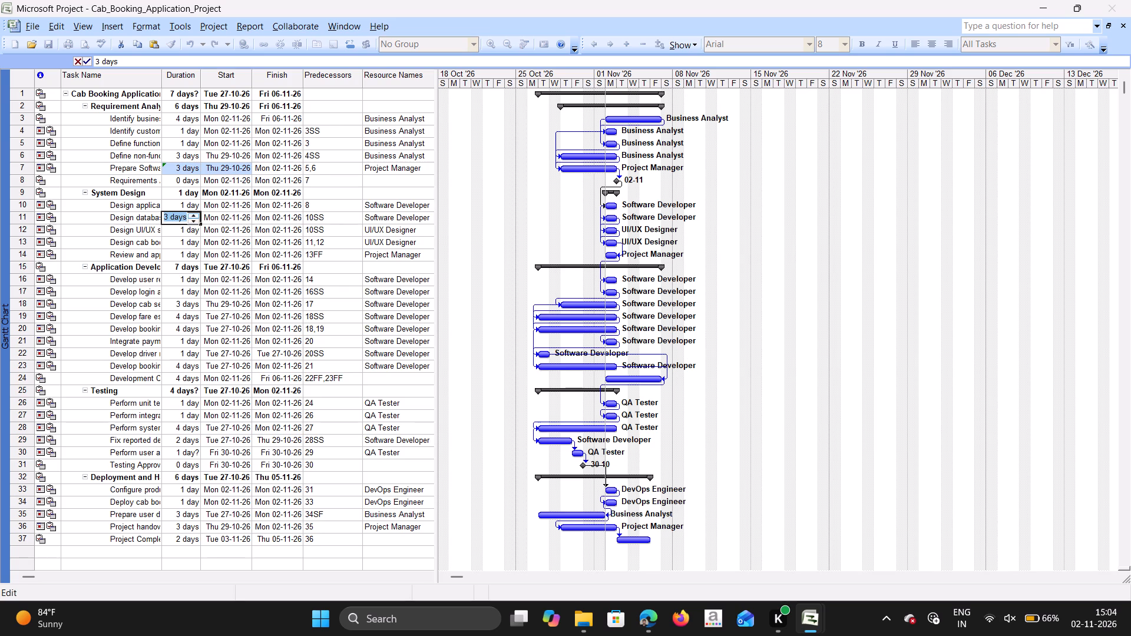
left_click(175, 250)
left_click(558, 364)
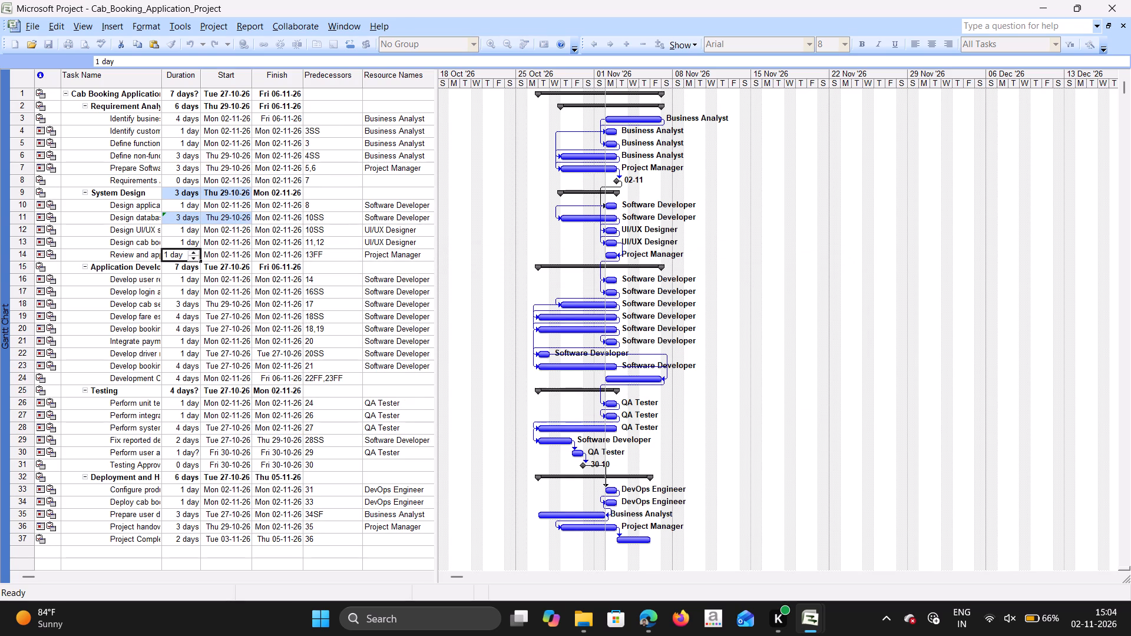
double_click(198, 254)
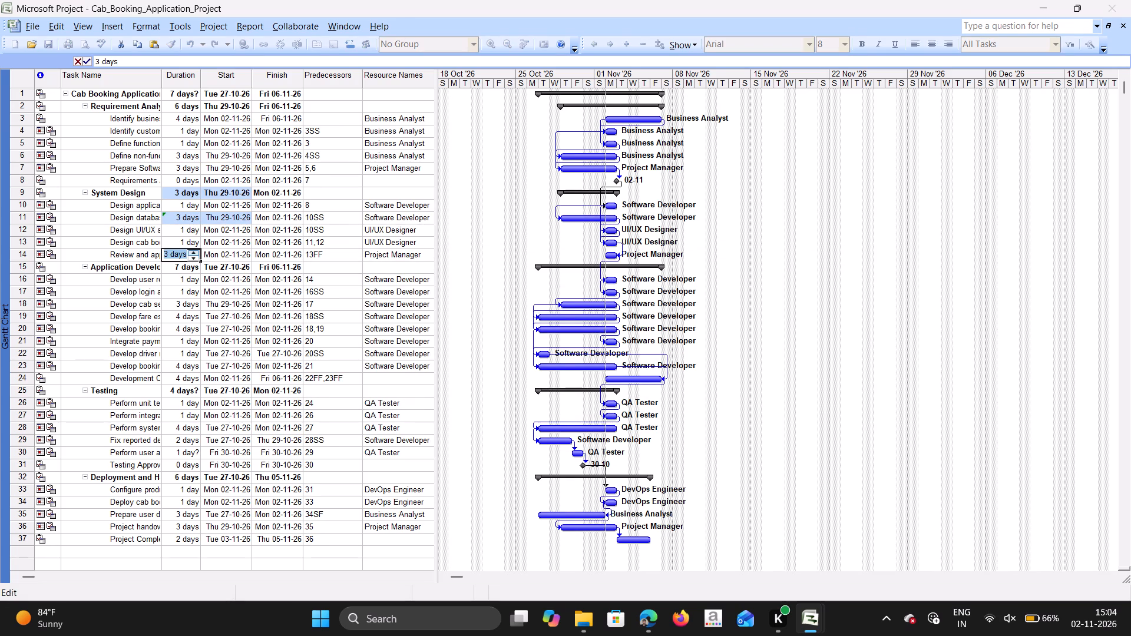
left_click(188, 235)
left_click(578, 363)
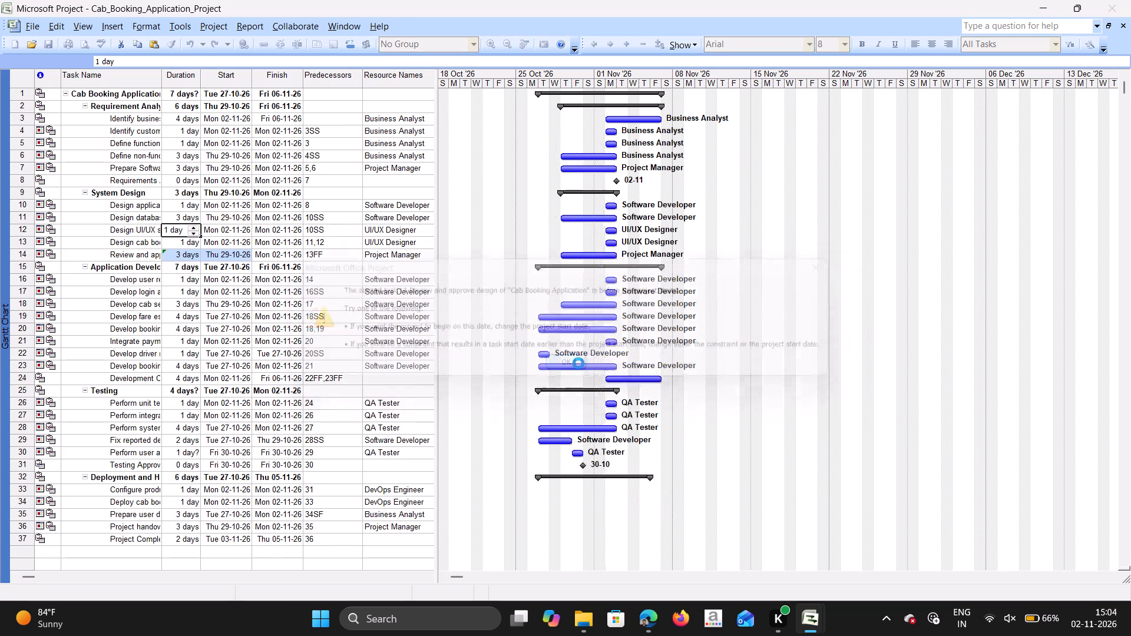
left_click(197, 232)
triple_click(194, 228)
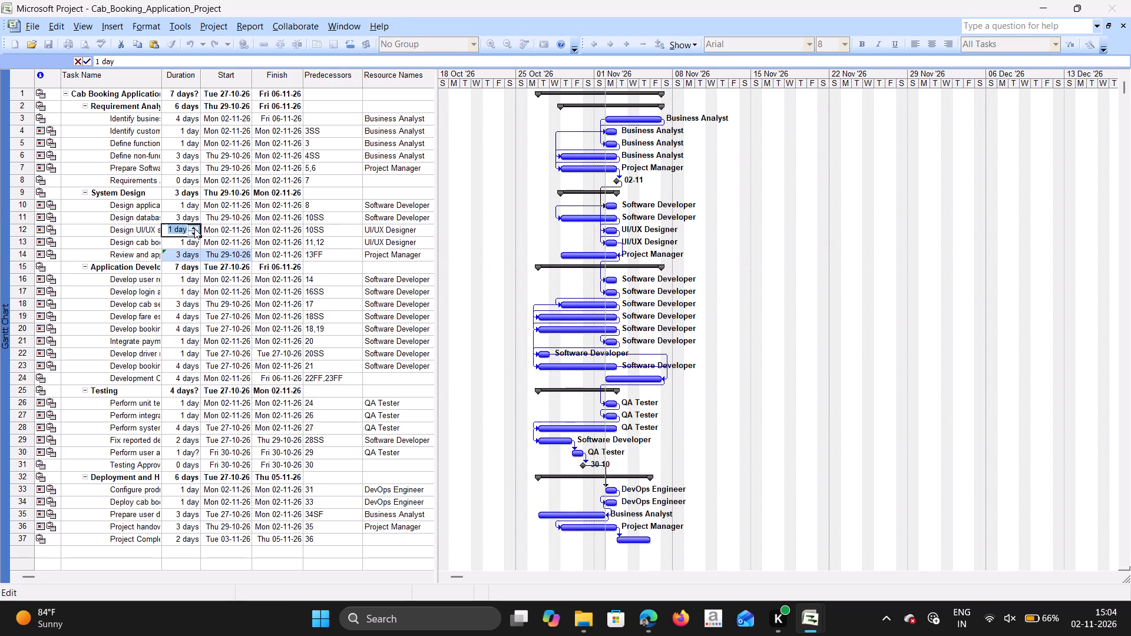
left_click(334, 387)
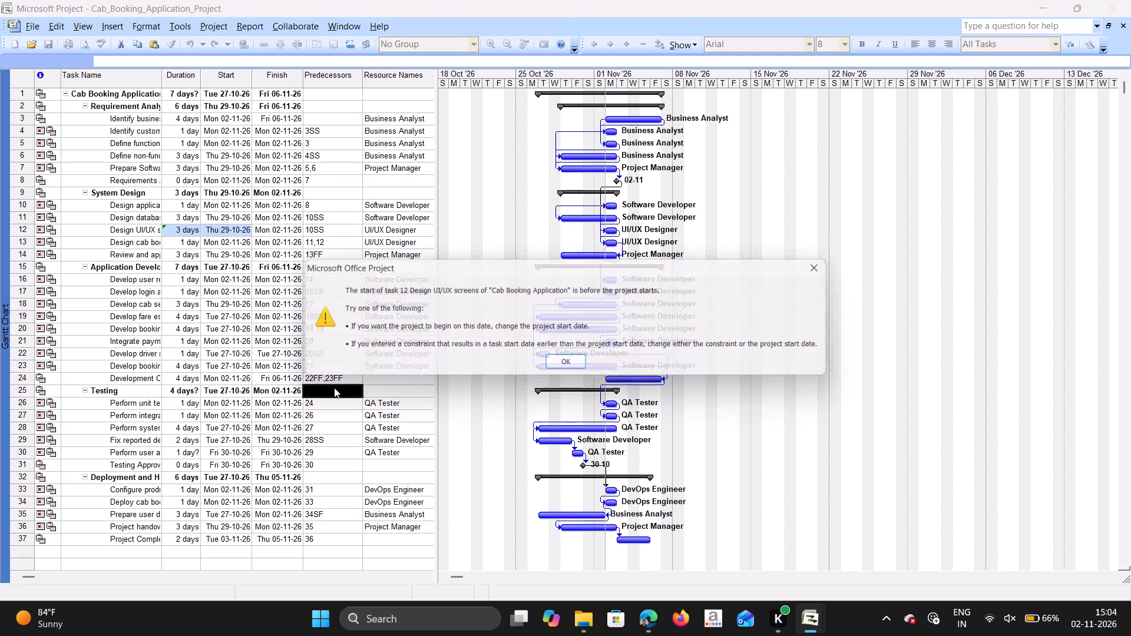
left_click(563, 365)
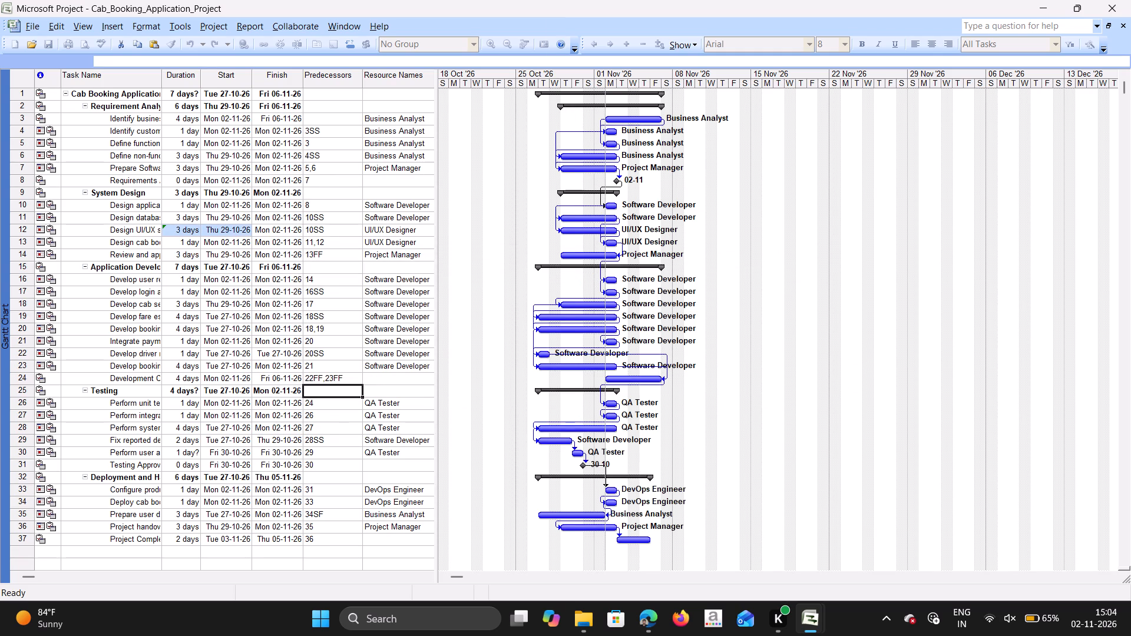
Switch the project to the Network Diagram view and look over the phase boxes.
left_click(4, 151)
double_click(0, 153)
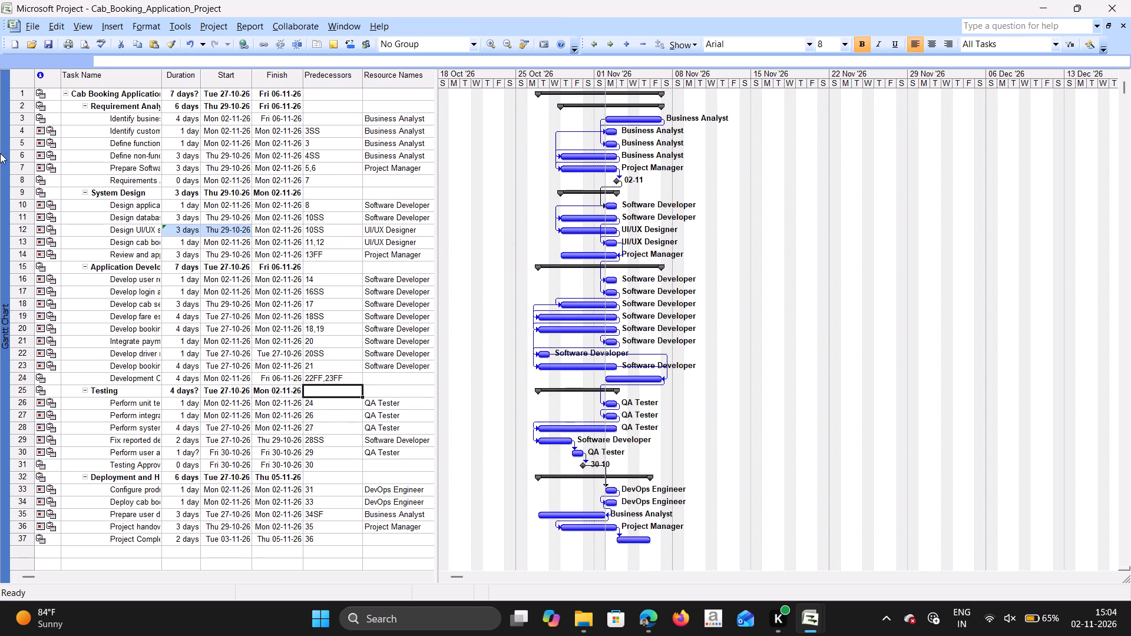
left_click(83, 28)
left_click(93, 69)
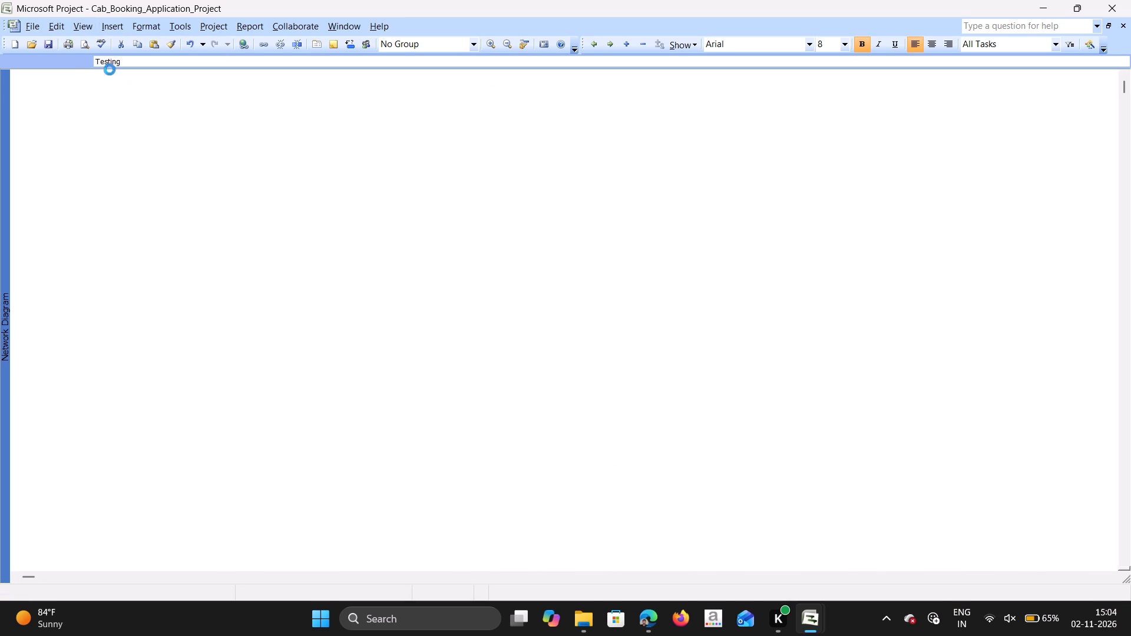
scroll(329, 203, "left", 1)
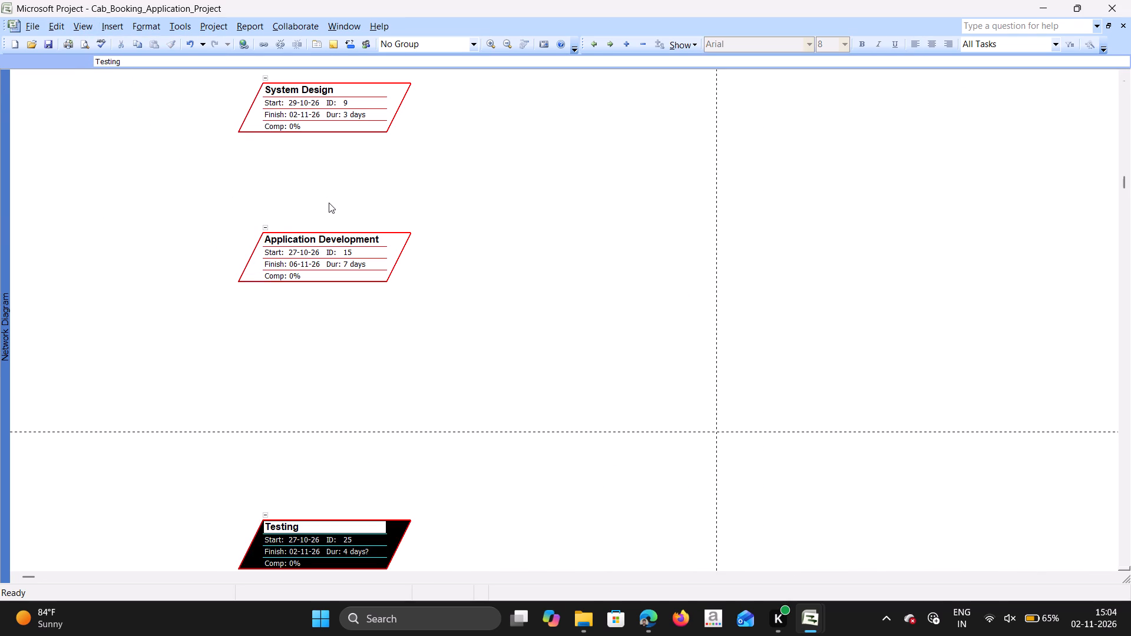
scroll(329, 203, "left", 1)
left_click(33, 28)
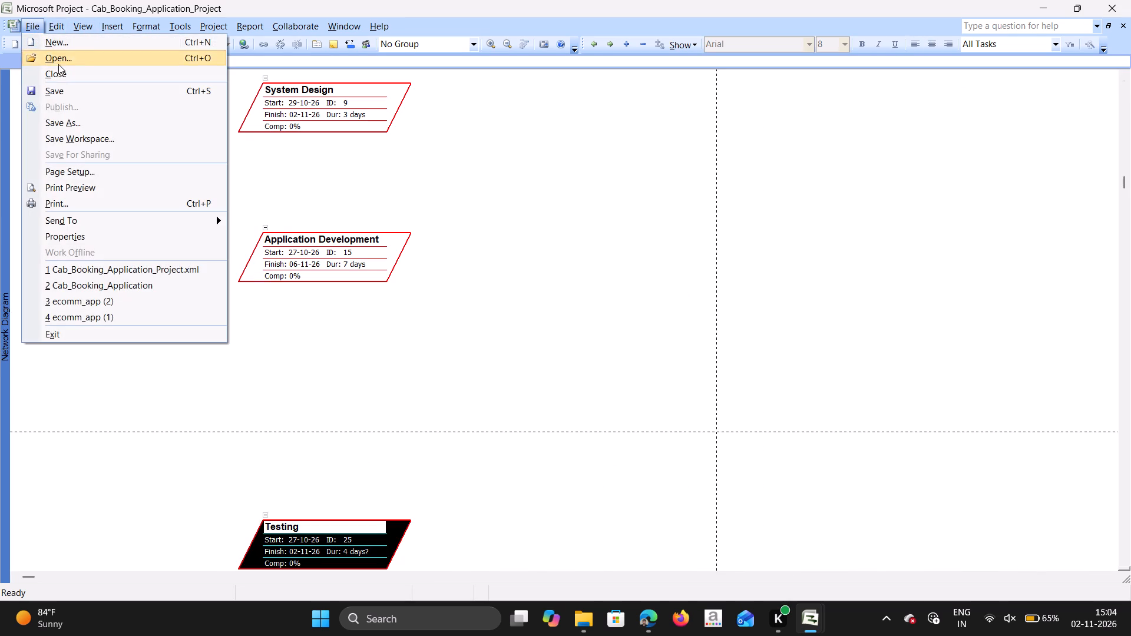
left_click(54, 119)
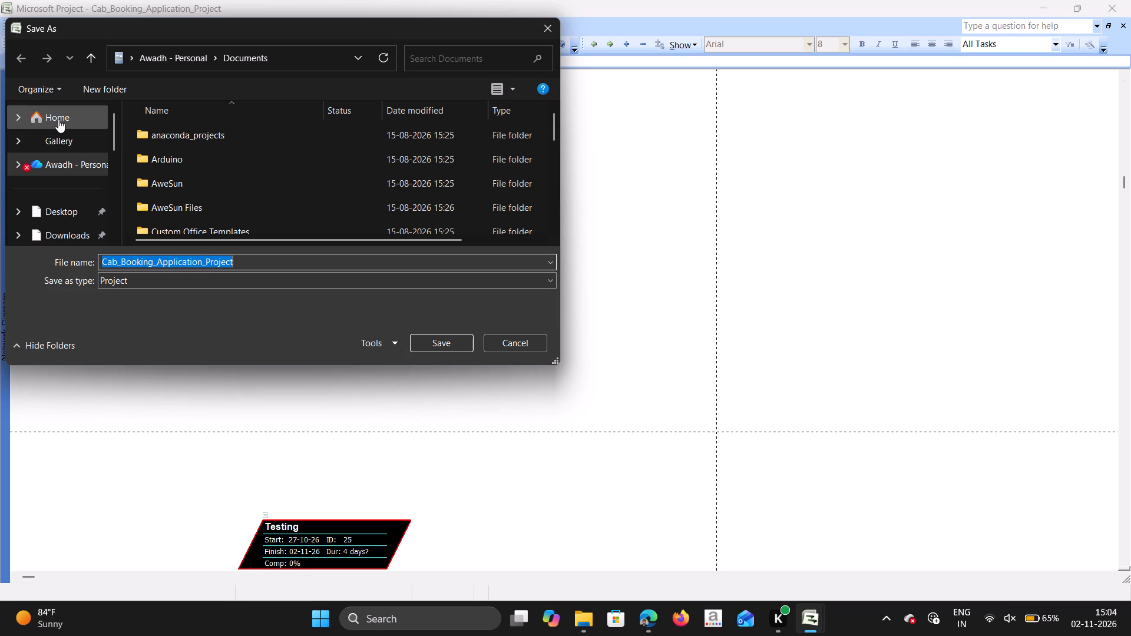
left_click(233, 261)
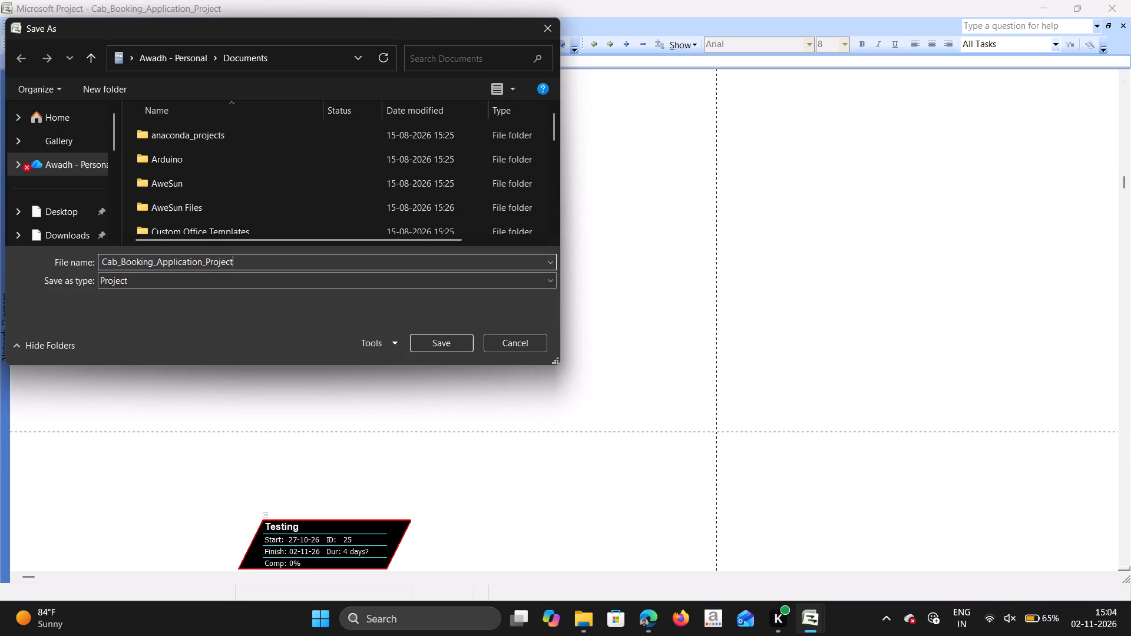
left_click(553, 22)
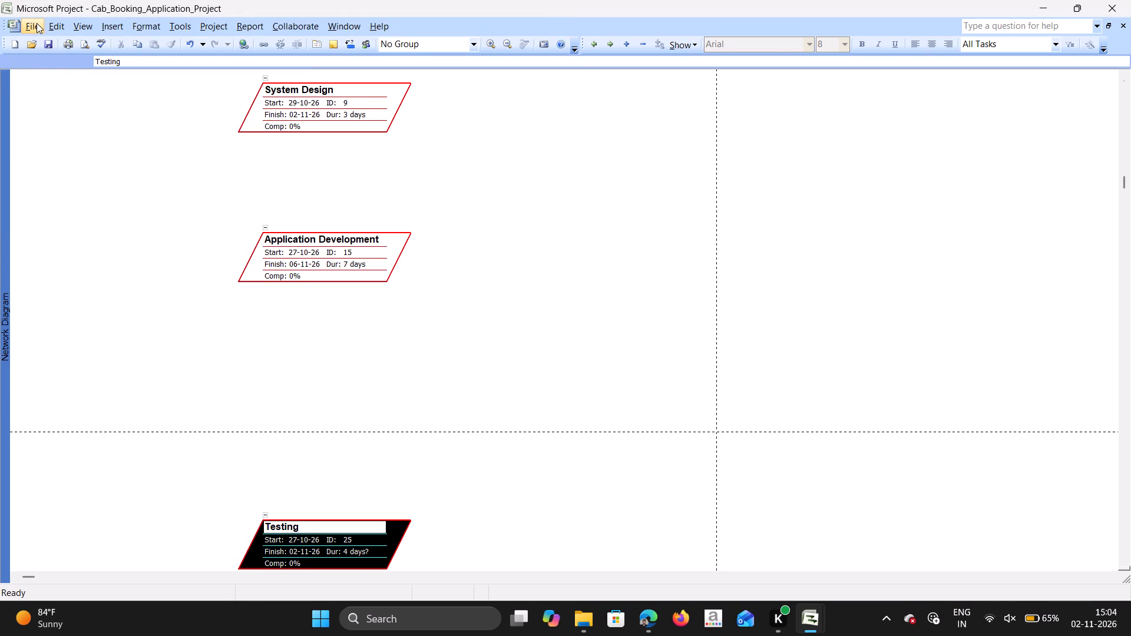
Switch the project back to the Gantt Chart view.
left_click(37, 23)
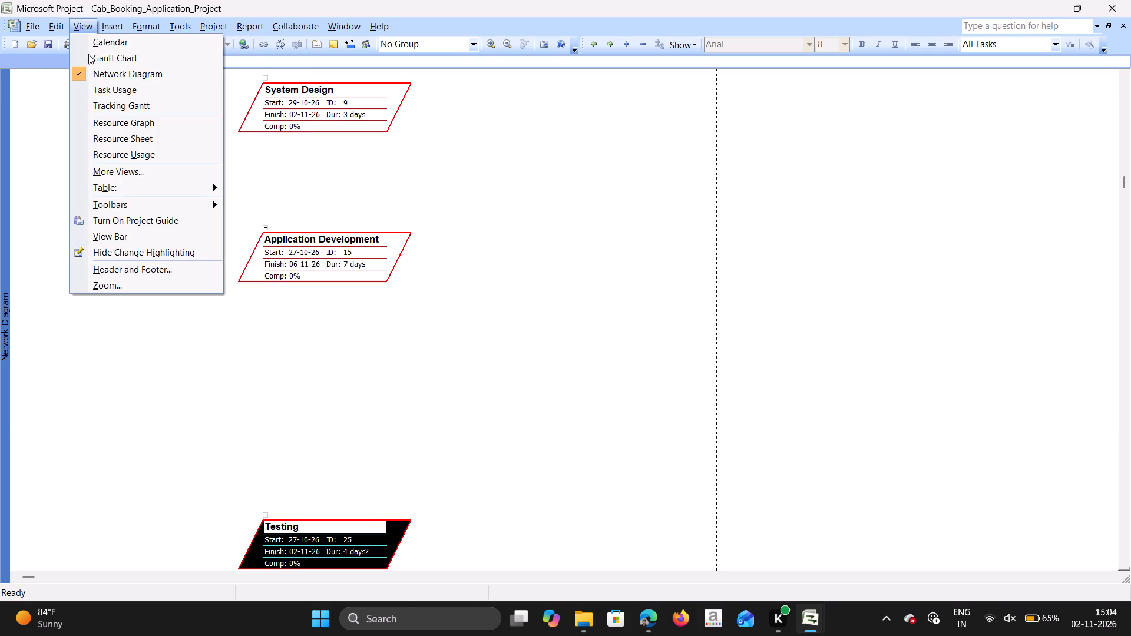
left_click(87, 59)
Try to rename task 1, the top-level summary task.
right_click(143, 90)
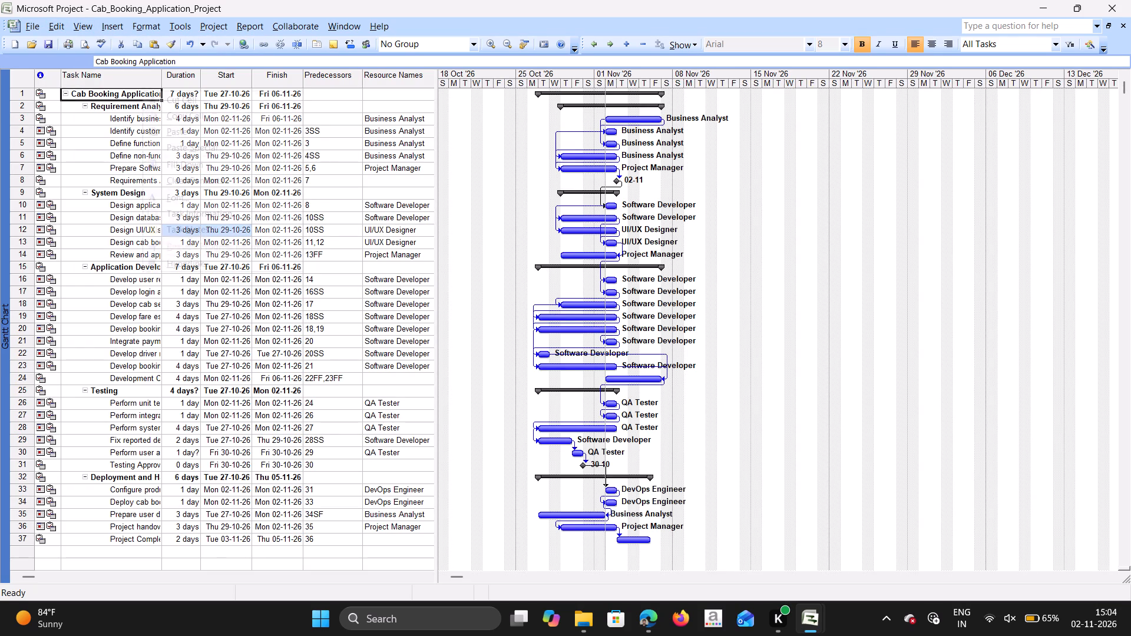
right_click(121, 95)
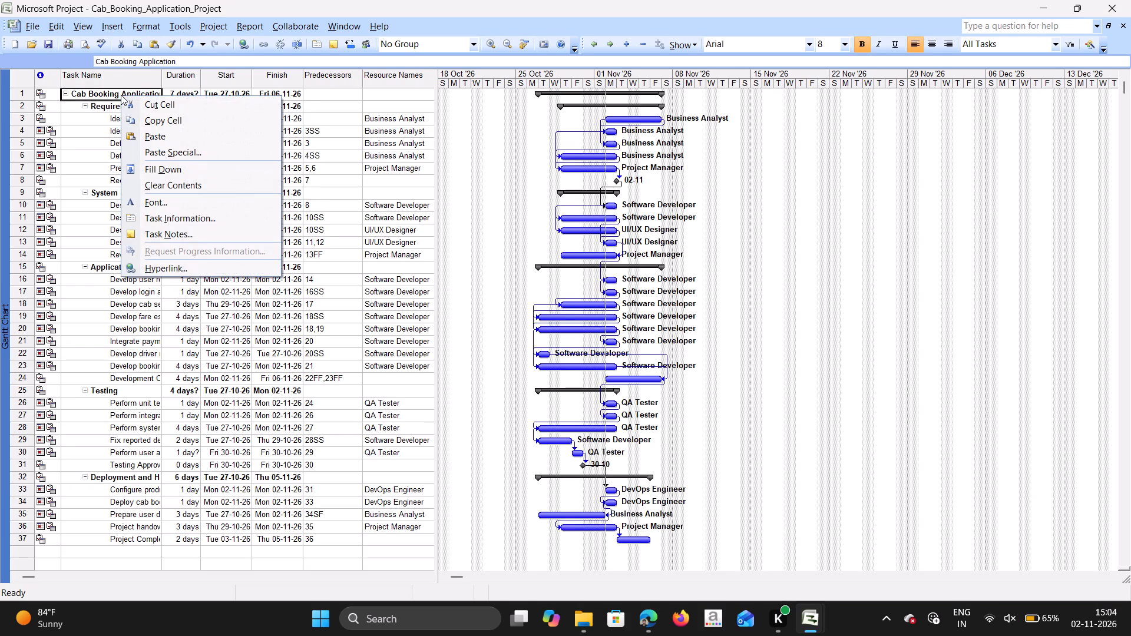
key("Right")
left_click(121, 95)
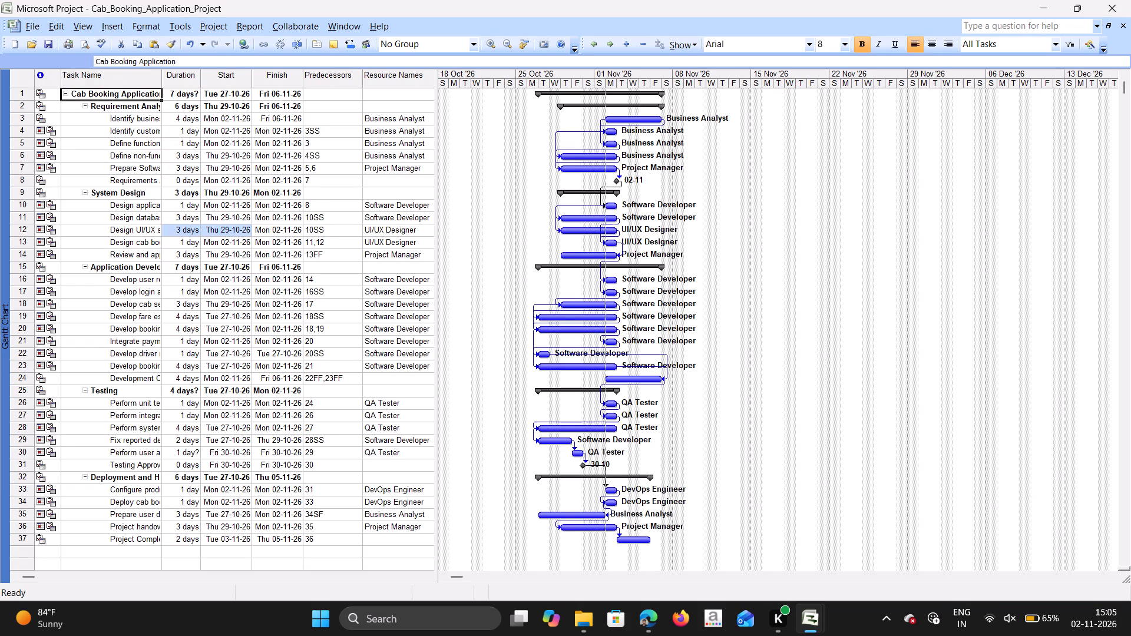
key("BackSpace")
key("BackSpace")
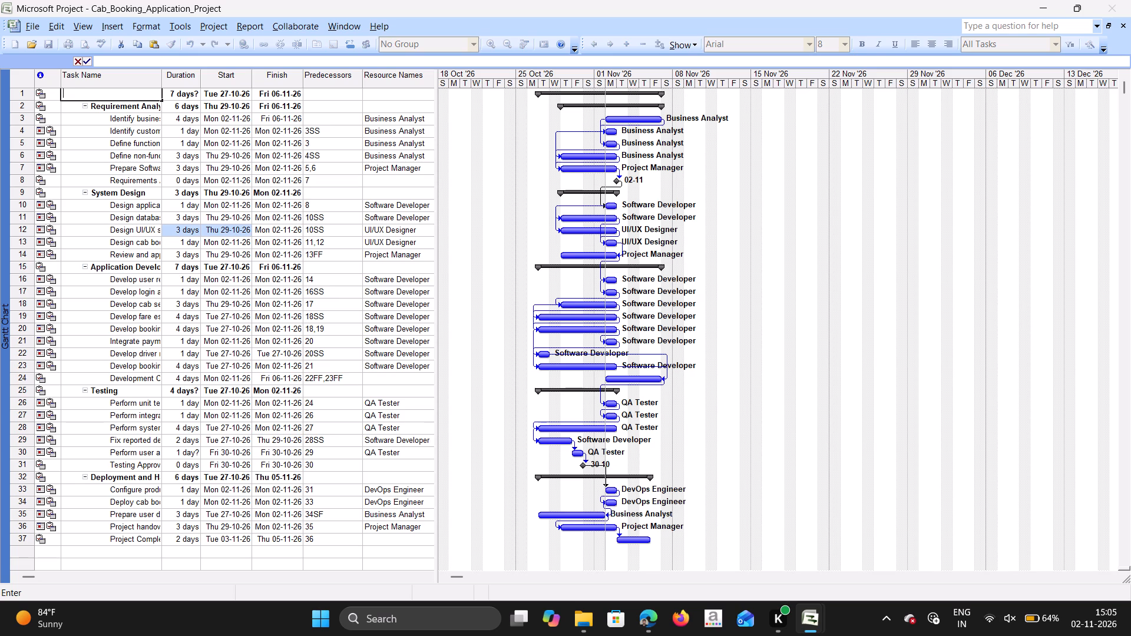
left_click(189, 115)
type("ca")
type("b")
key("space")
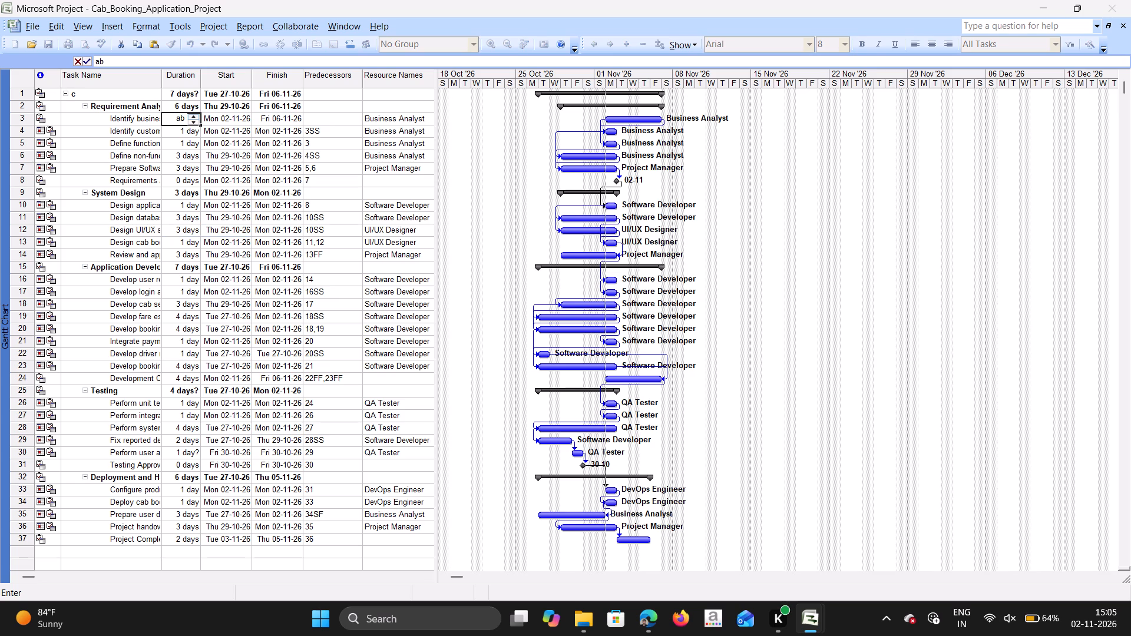
Set the duration of task 3, the first requirement analysis task, to 2 days.
left_click(113, 91)
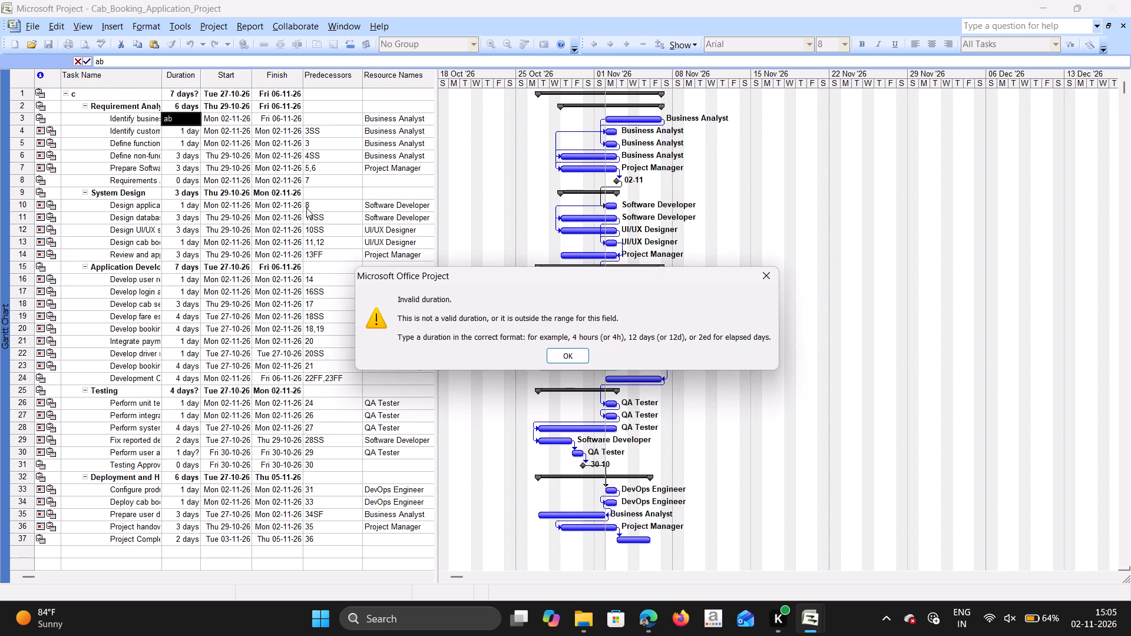
left_click(547, 344)
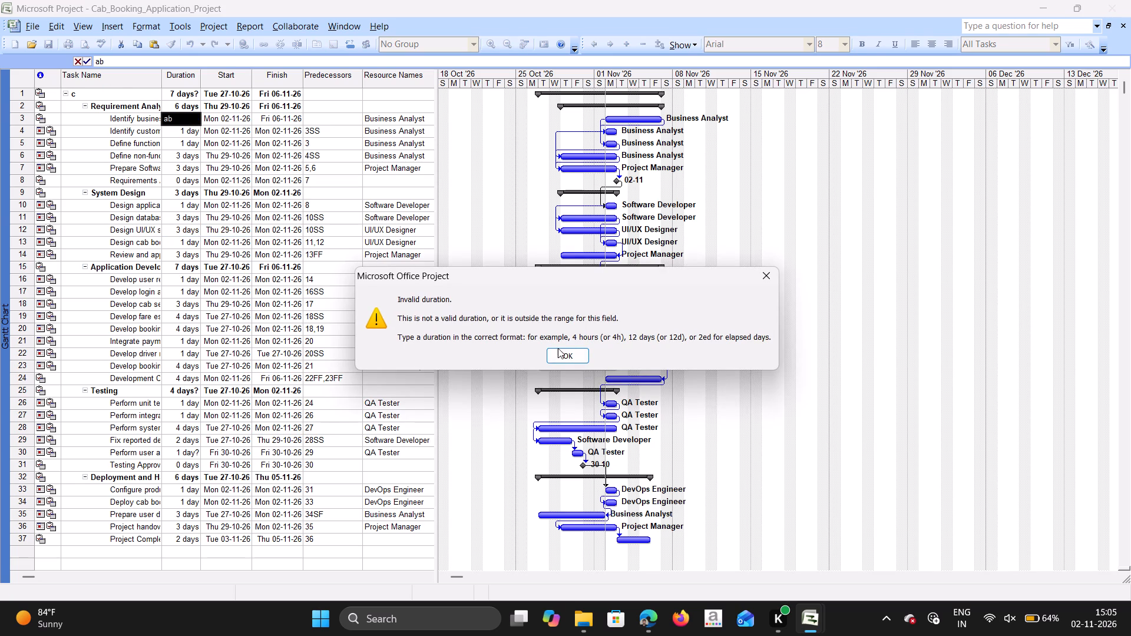
left_click(556, 350)
left_click(106, 97)
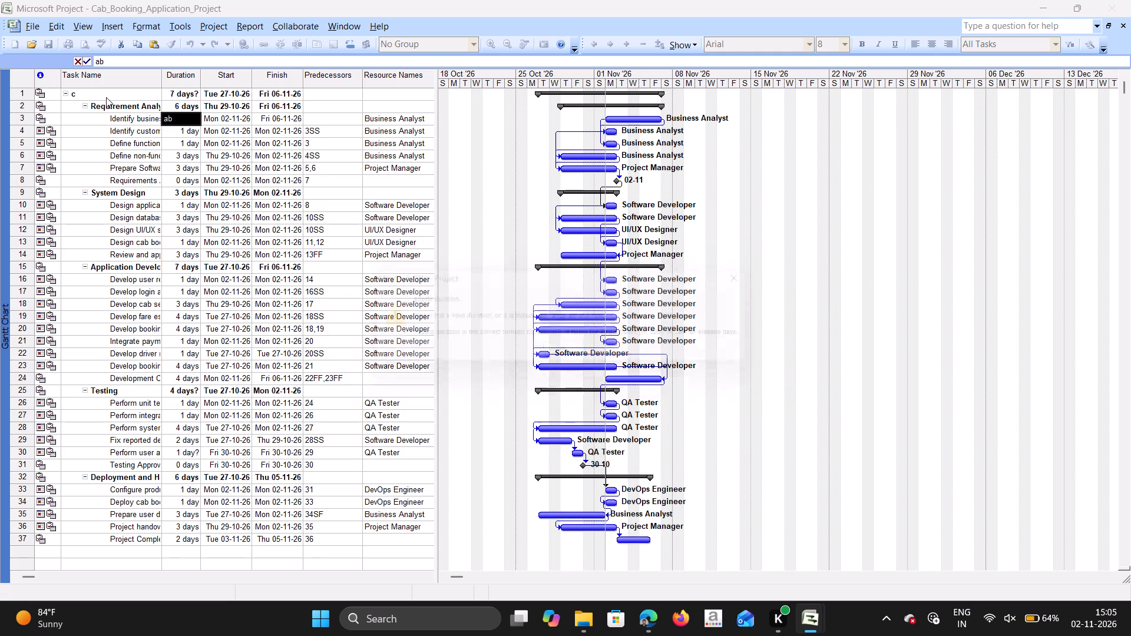
left_click(563, 352)
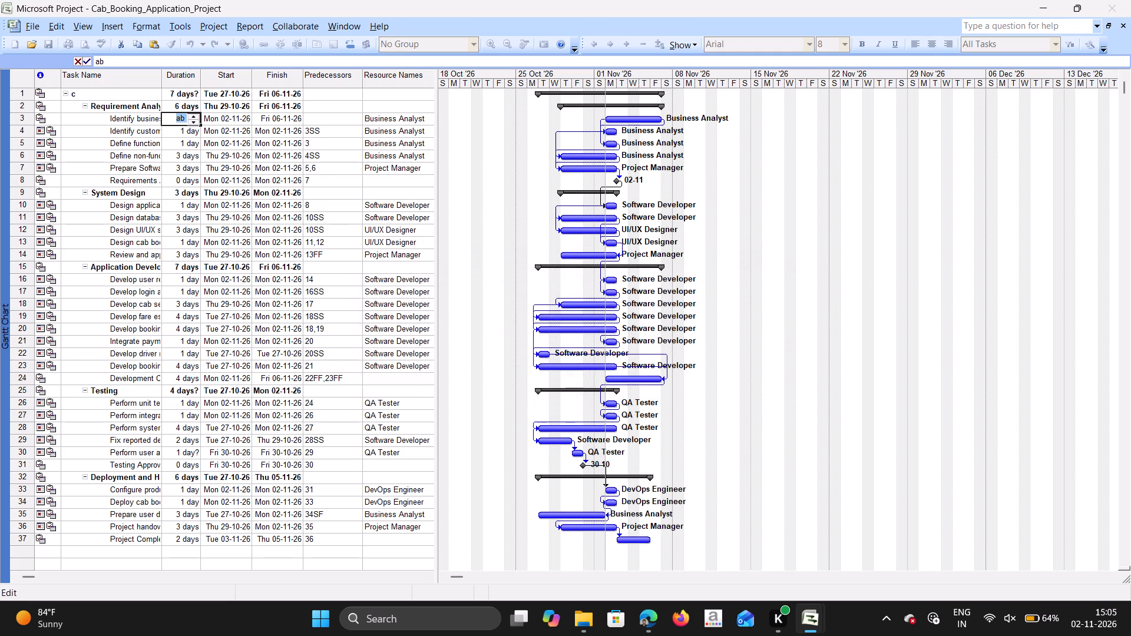
left_click(95, 92)
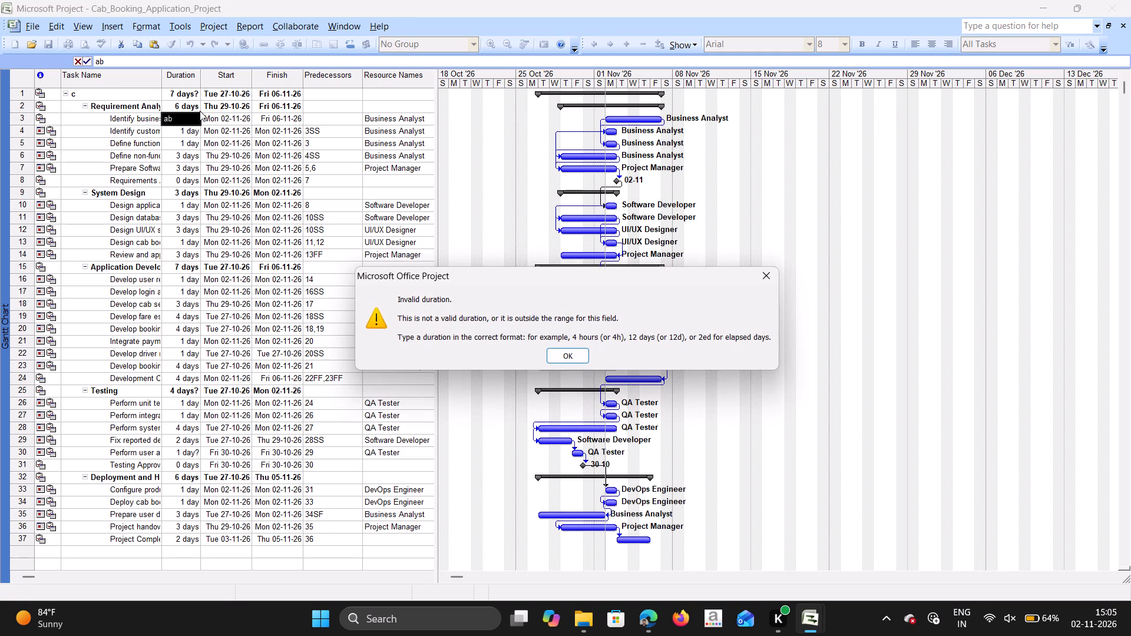
left_click(565, 350)
key("BackSpace")
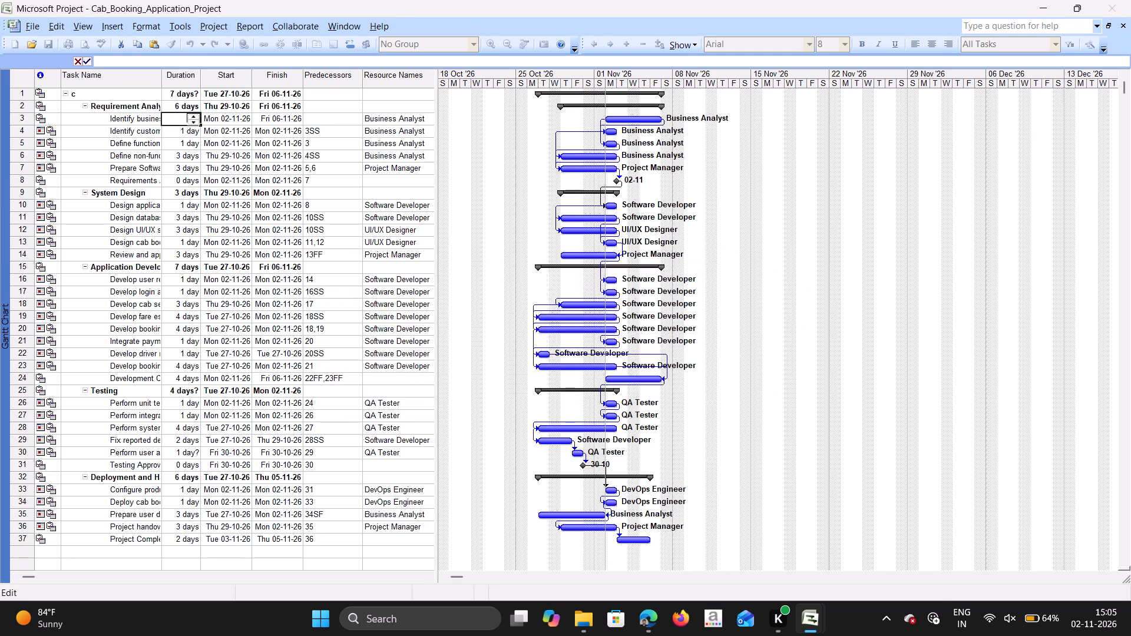
key("2")
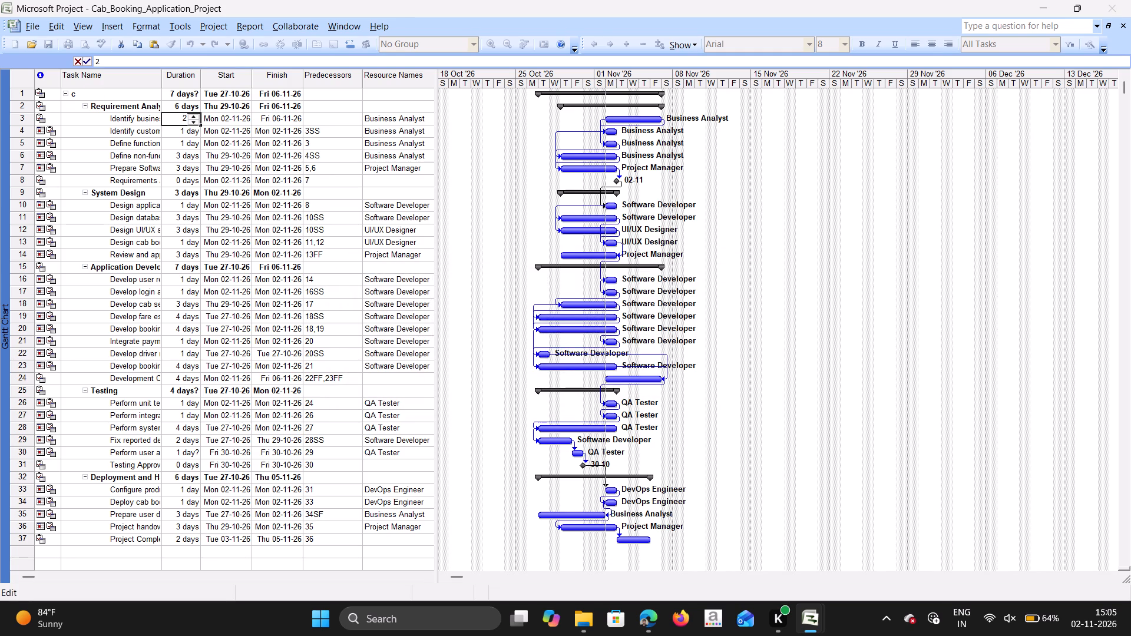
Rename task 1, the top-level summary task, as cab booking.
left_click(85, 97)
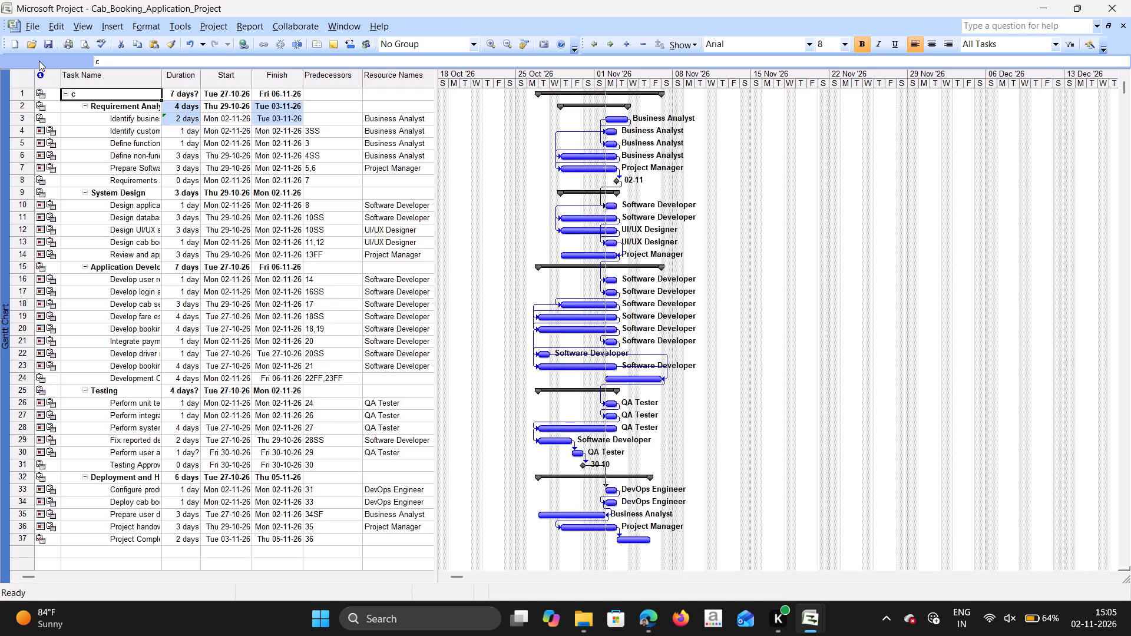
type("ab")
key("space")
key("BackSpace")
key("BackSpace")
key("BackSpace")
type("cab booking")
key("Return")
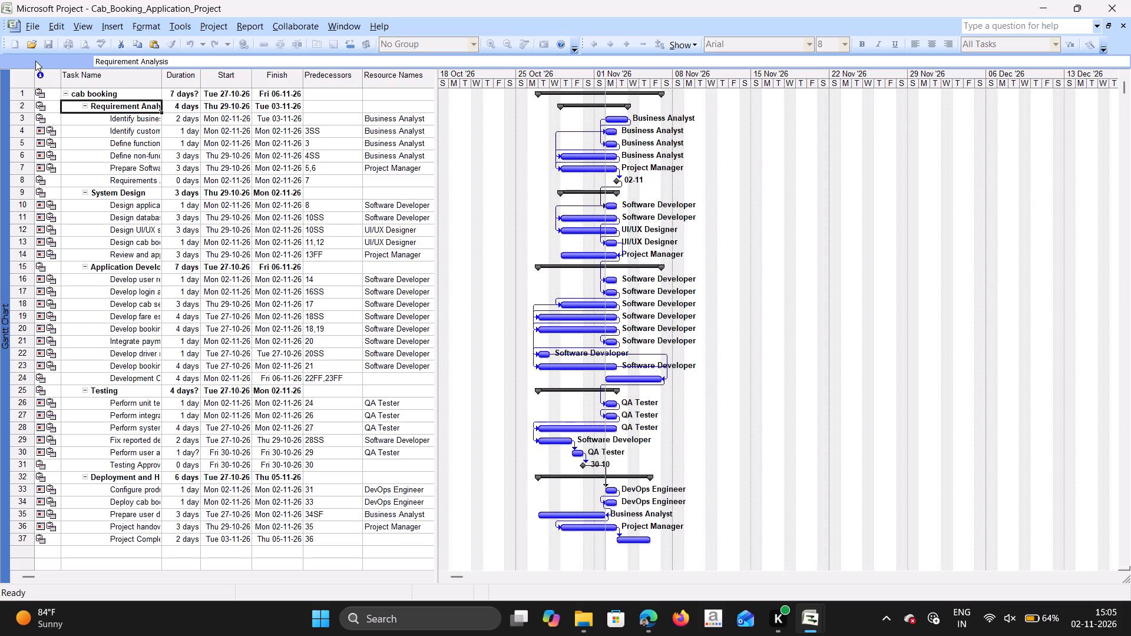
Save the project under the new file name Cab_Booking12416125 in the Documents folder, keeping the Project file type.
left_click(34, 25)
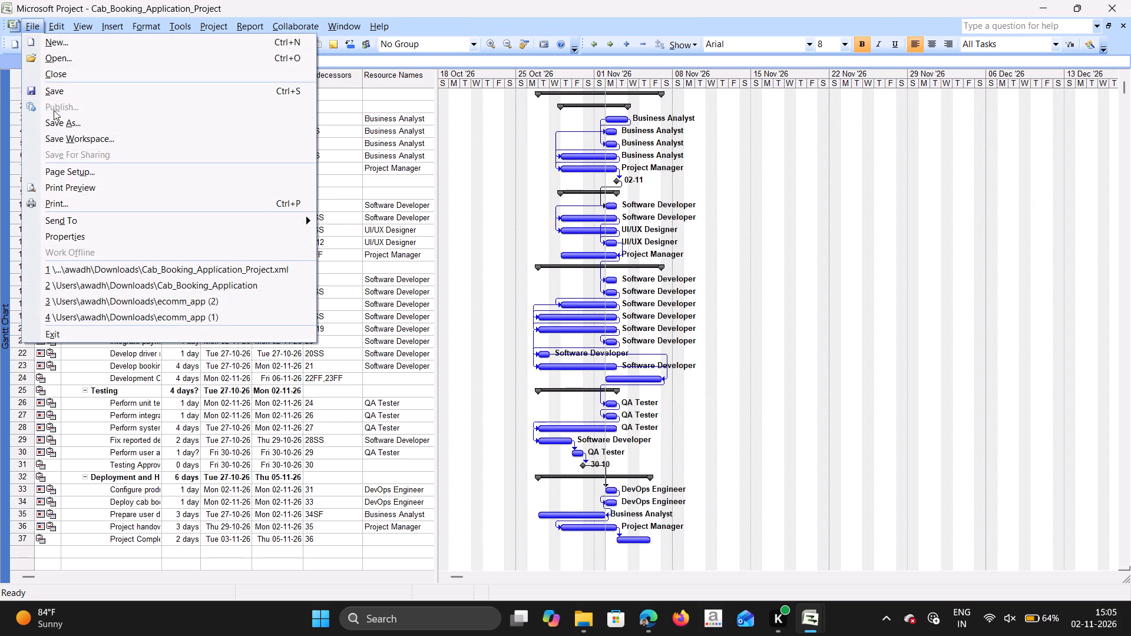
left_click(53, 125)
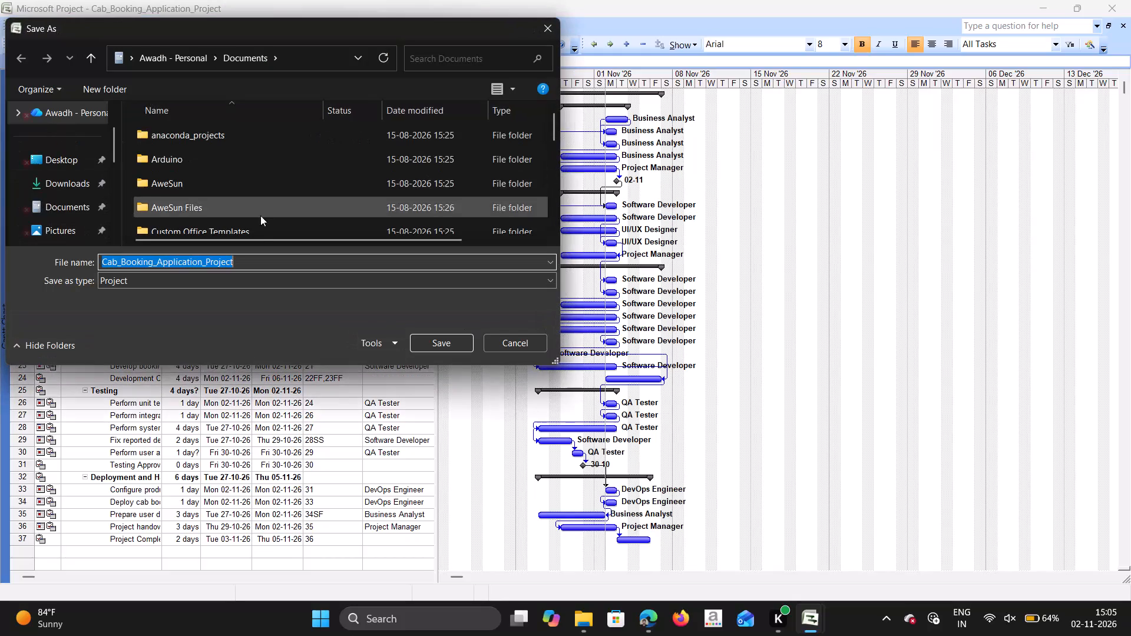
left_click(269, 261)
key("BackSpace")
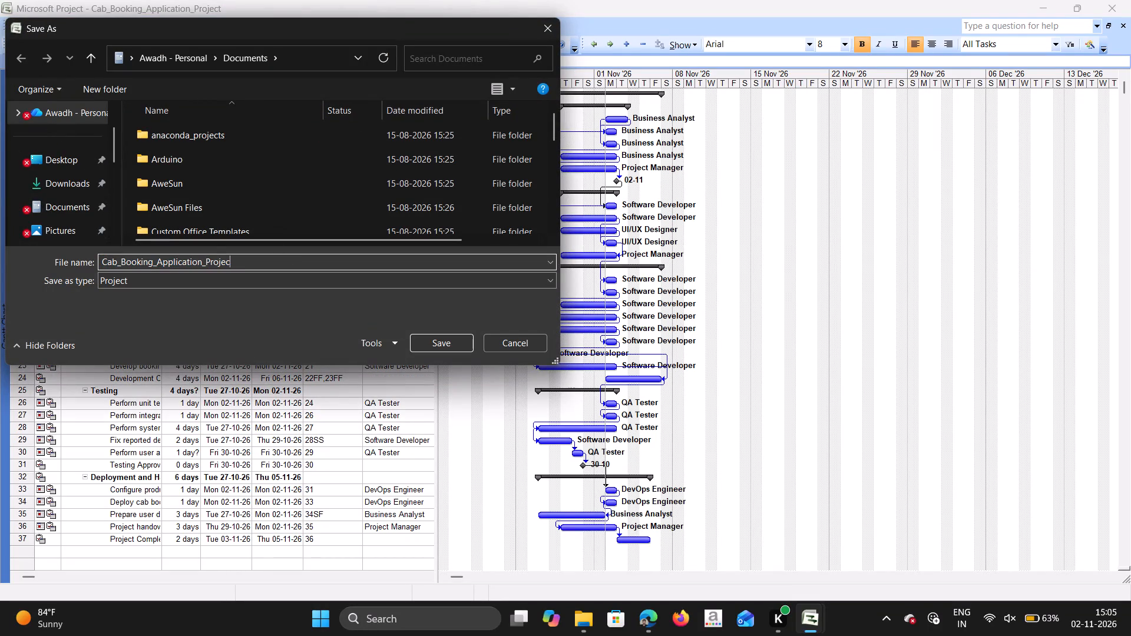
key("BackSpace")
key("BackSpace")
key("BackSpace")
key("BackSpace")
key("BackSpace")
key("BackSpace")
key("BackSpace")
key("BackSpace")
key("BackSpace")
key("BackSpace")
key("BackSpace")
key("BackSpace")
key("BackSpace")
key("BackSpace")
key("BackSpace")
key("BackSpace")
key("BackSpace")
key("BackSpace")
key("BackSpace")
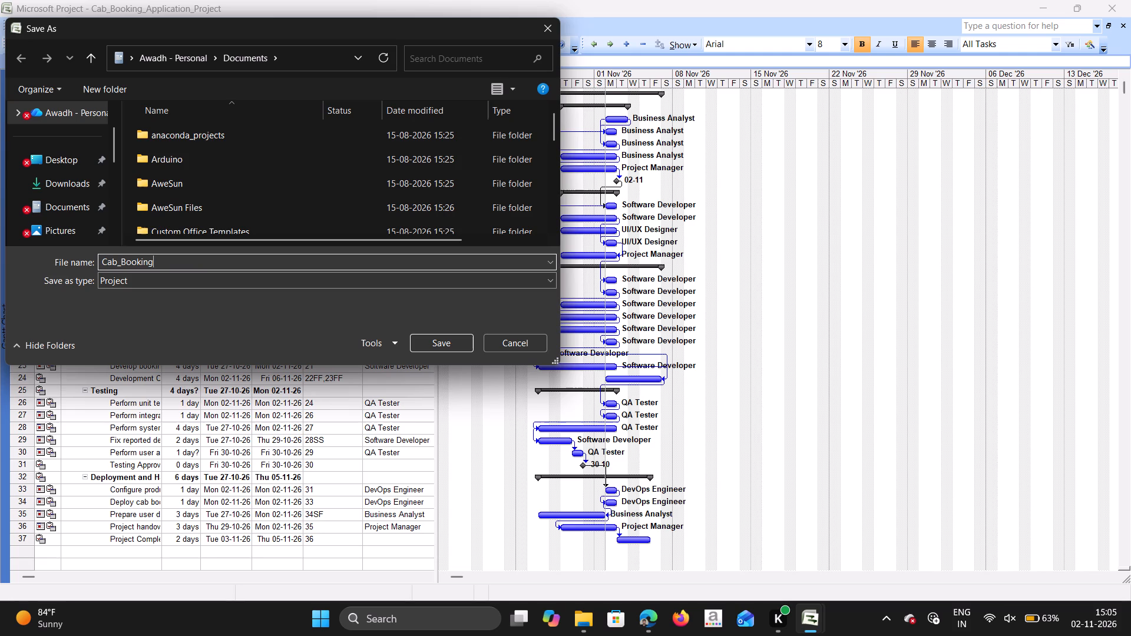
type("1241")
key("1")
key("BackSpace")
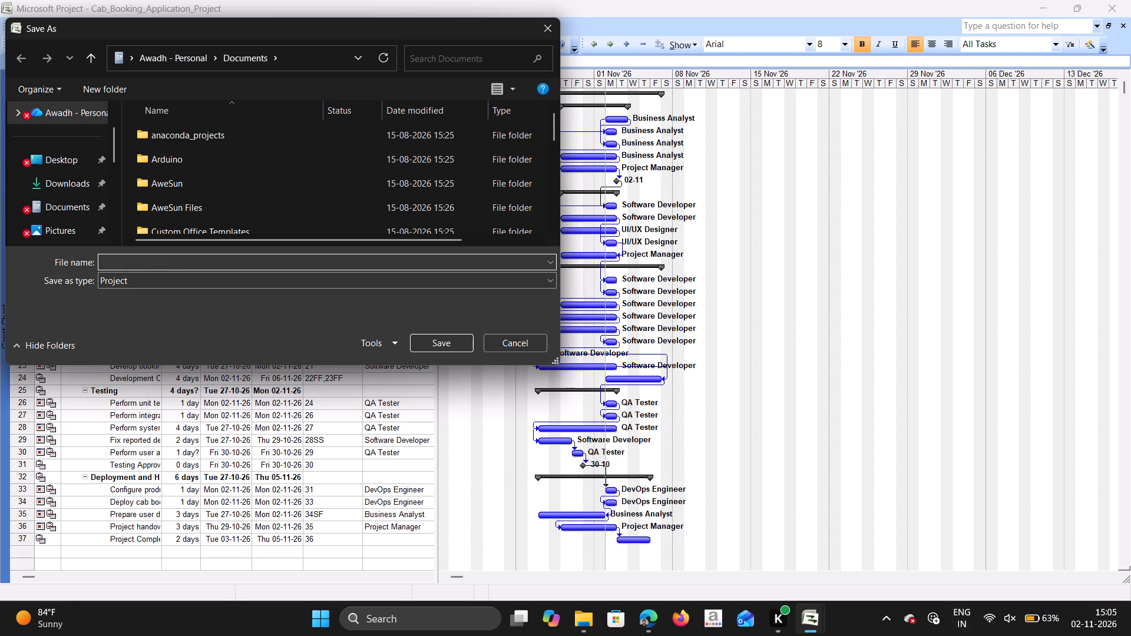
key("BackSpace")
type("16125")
left_click(442, 346)
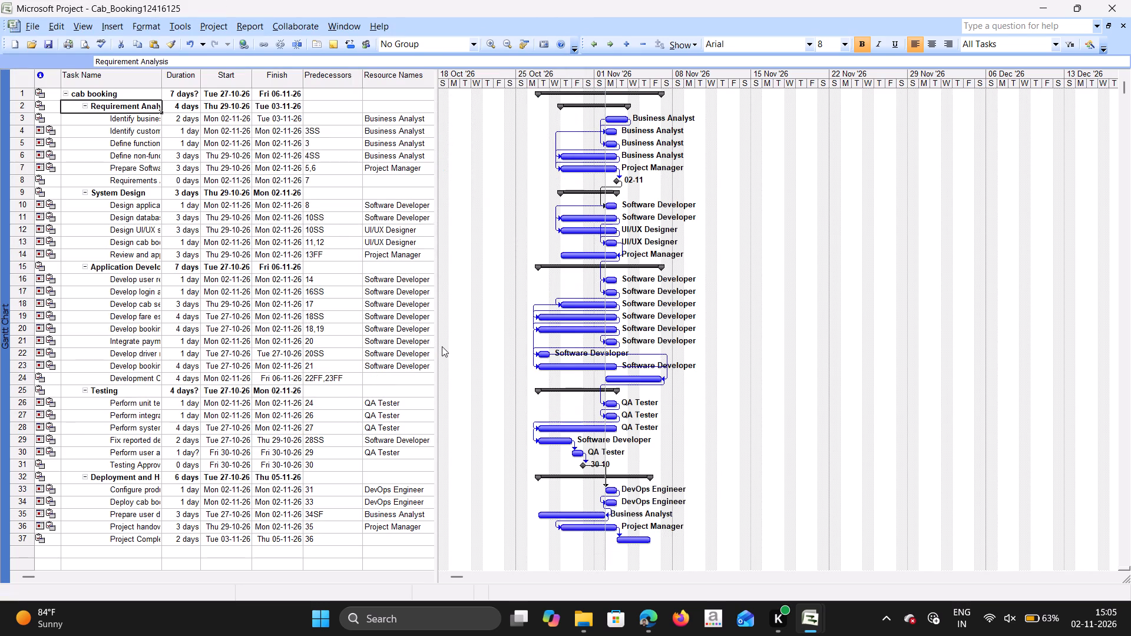
Close Microsoft Project without saving the changes to Project1.
left_click(1130, 0)
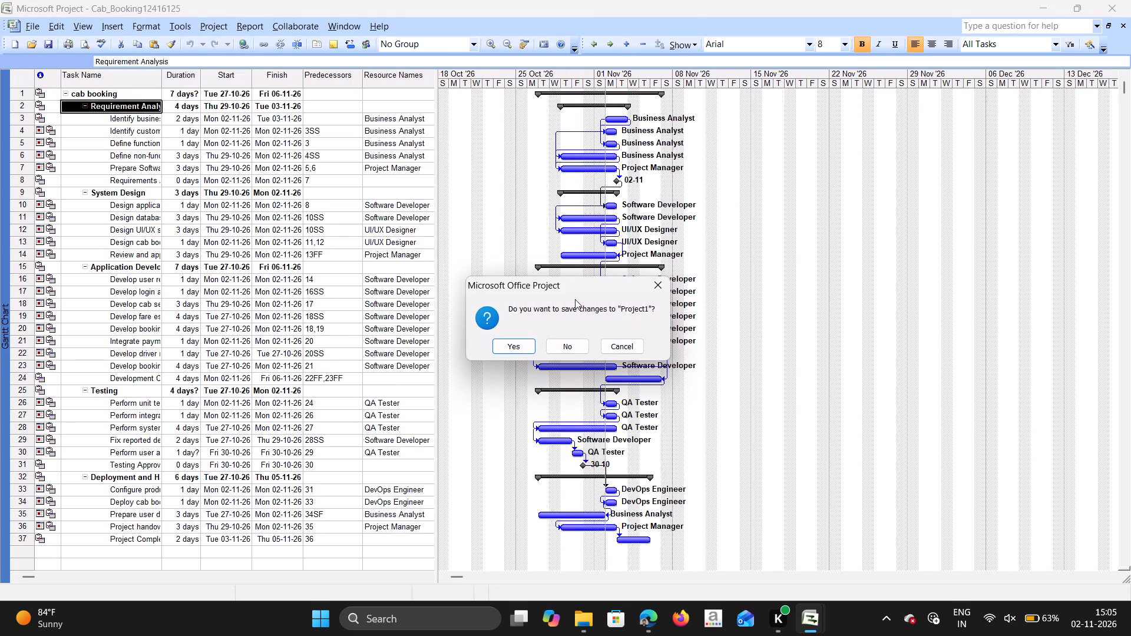
left_click(553, 348)
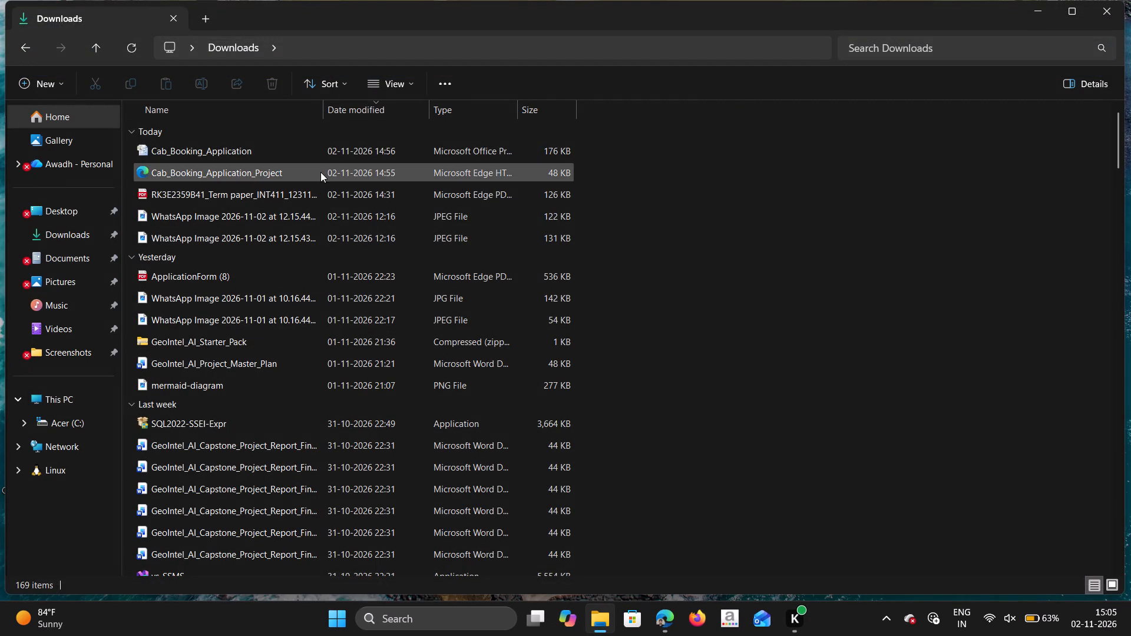
In File Explorer, look through the Downloads, Desktop and This PC locations for the saved project file.
left_click(56, 238)
double_click(52, 237)
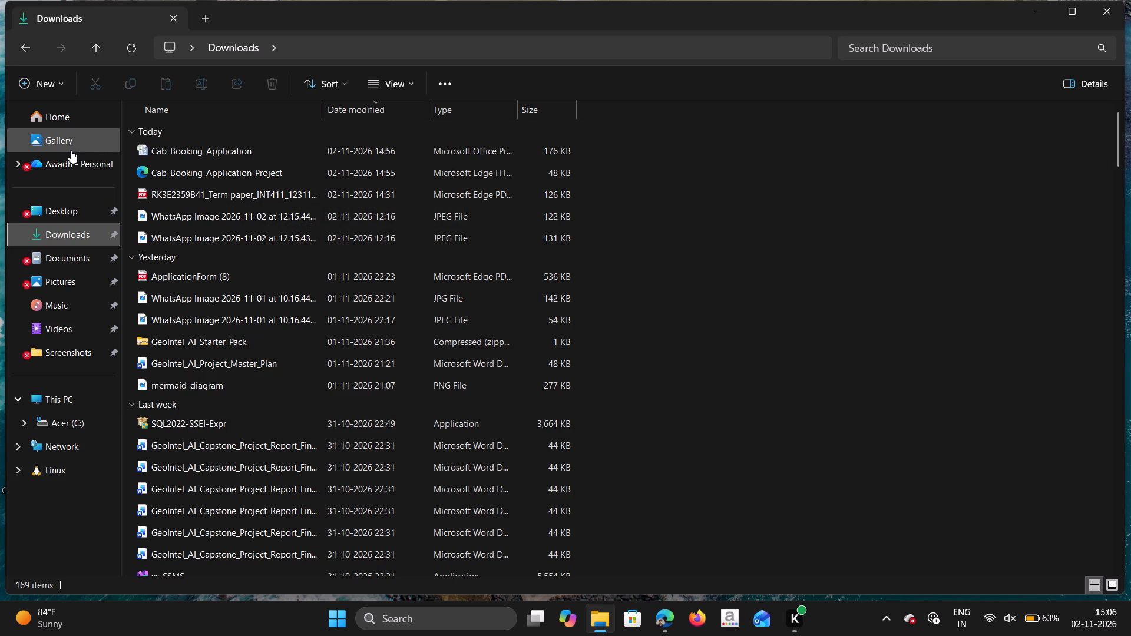
scroll(71, 150, "up", 1)
left_click(61, 210)
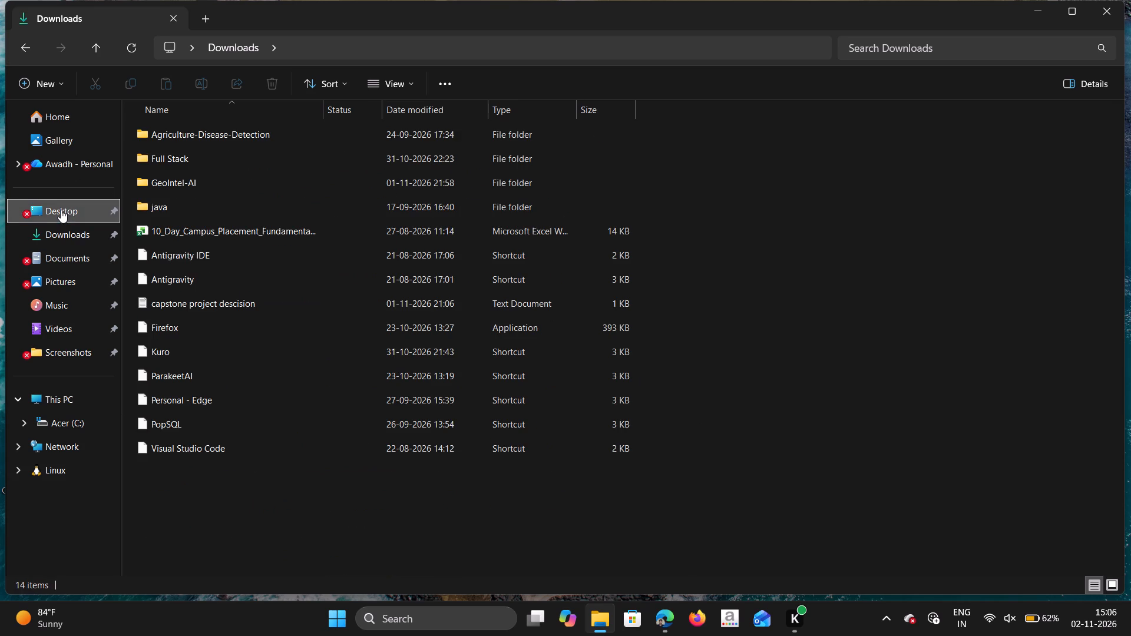
left_click(57, 244)
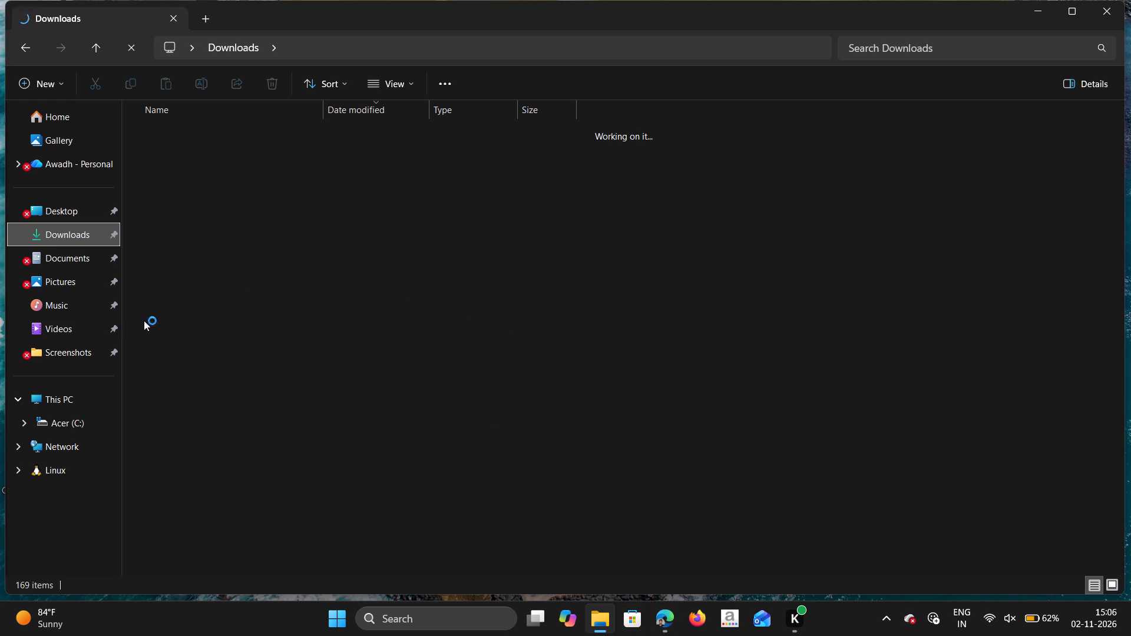
left_click(74, 397)
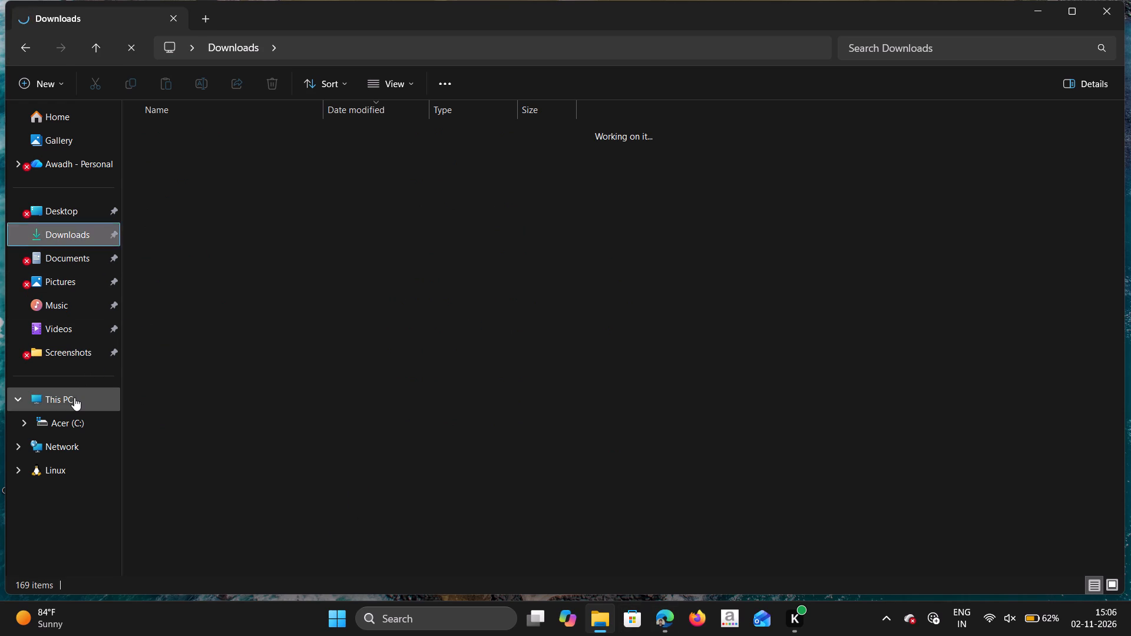
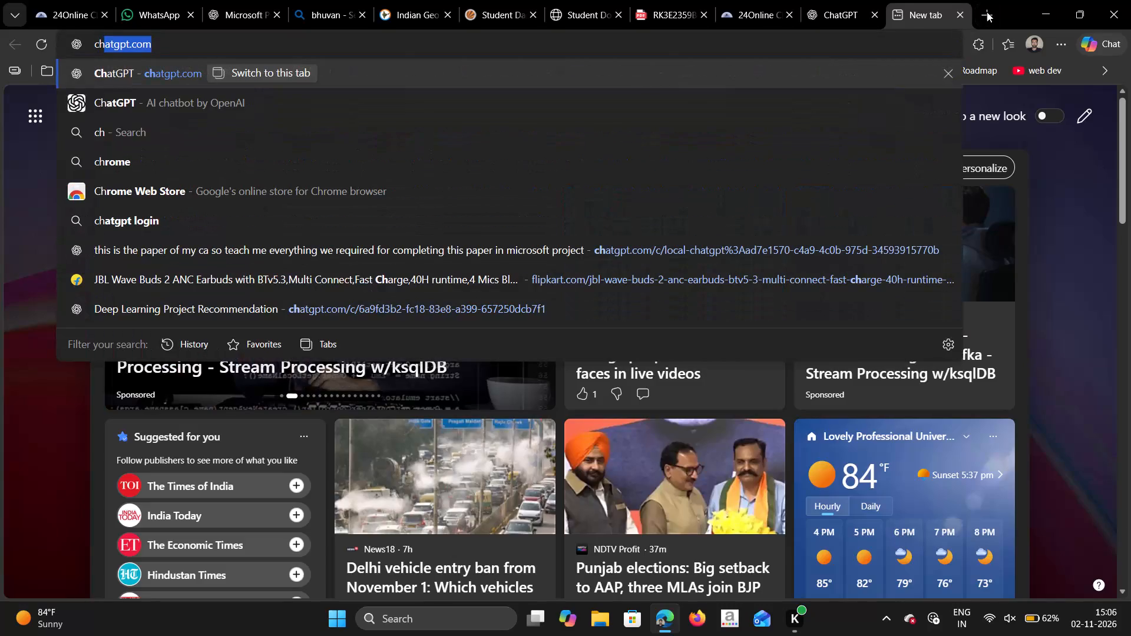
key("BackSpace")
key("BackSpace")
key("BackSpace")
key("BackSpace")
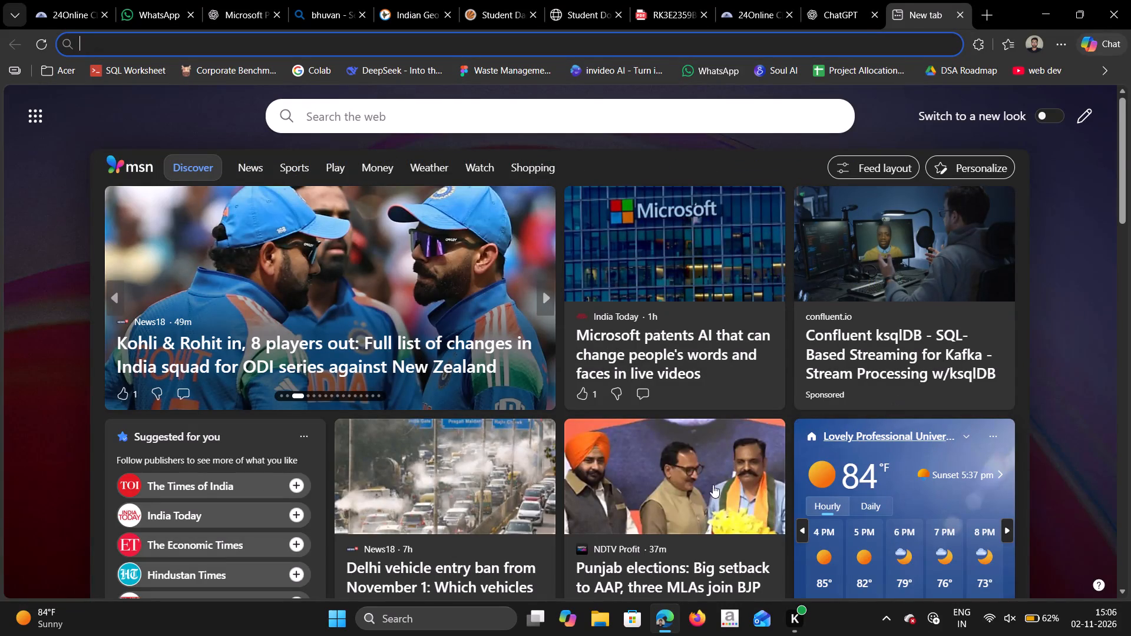
Switch to Microsoft Project and browse the Documents and Downloads folders in the Open dialog for the saved project, without opening a file.
left_click(461, 614)
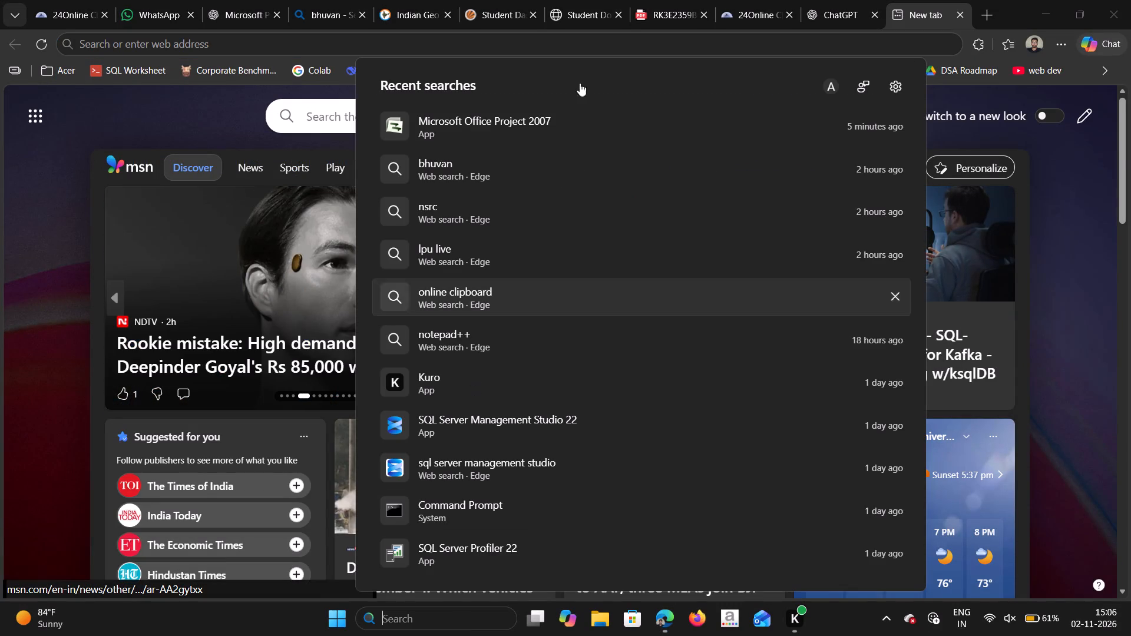
left_click(503, 124)
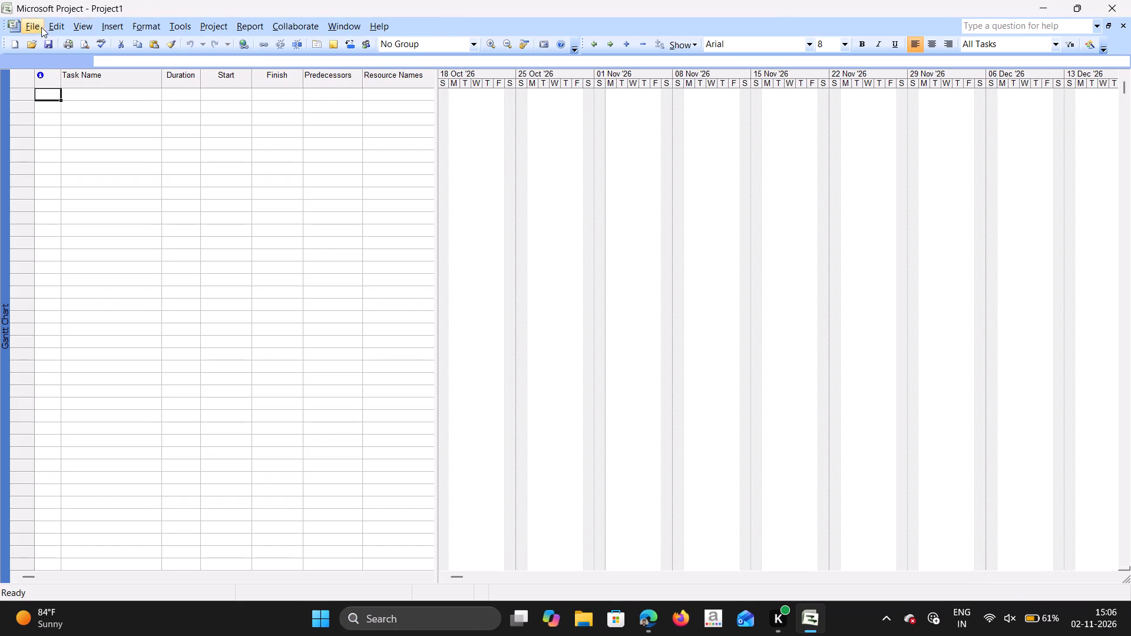
left_click(31, 24)
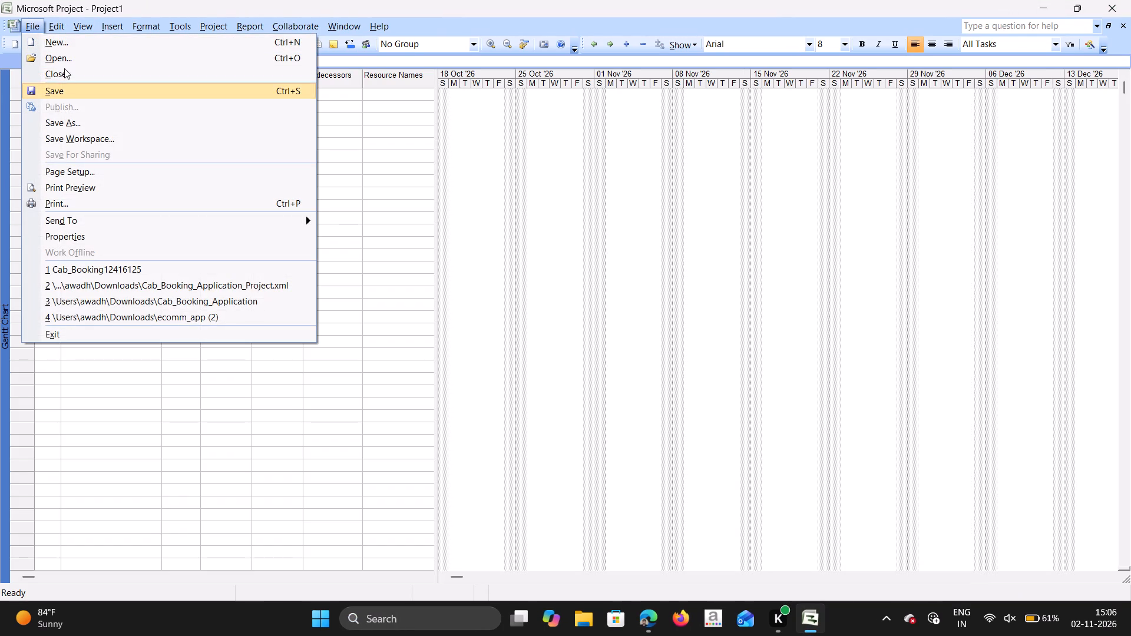
left_click(58, 61)
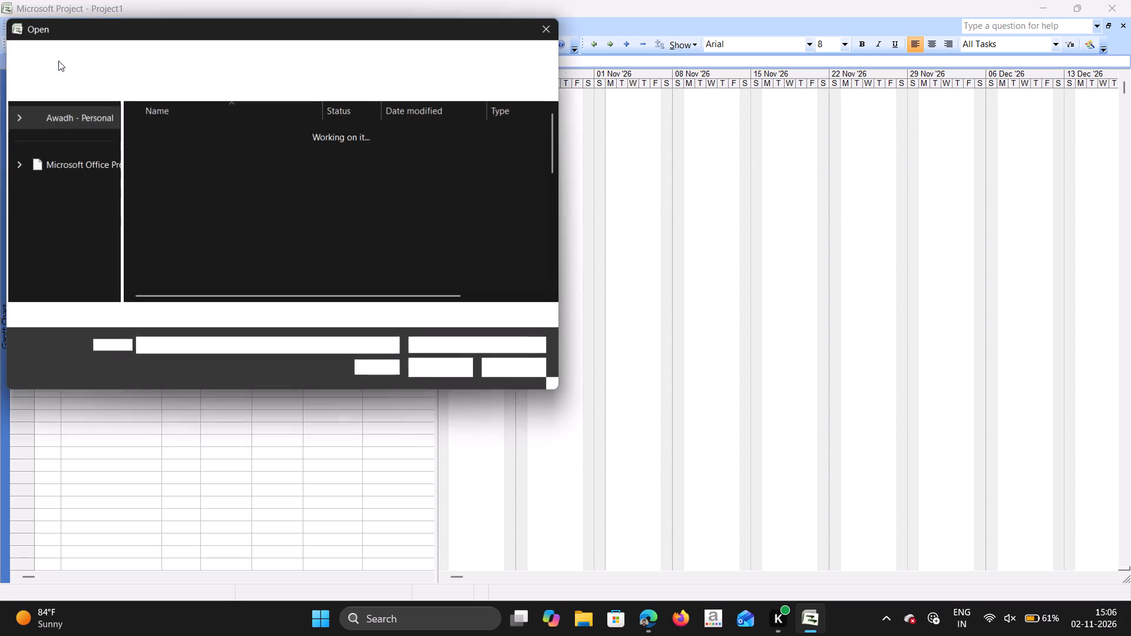
left_click(72, 215)
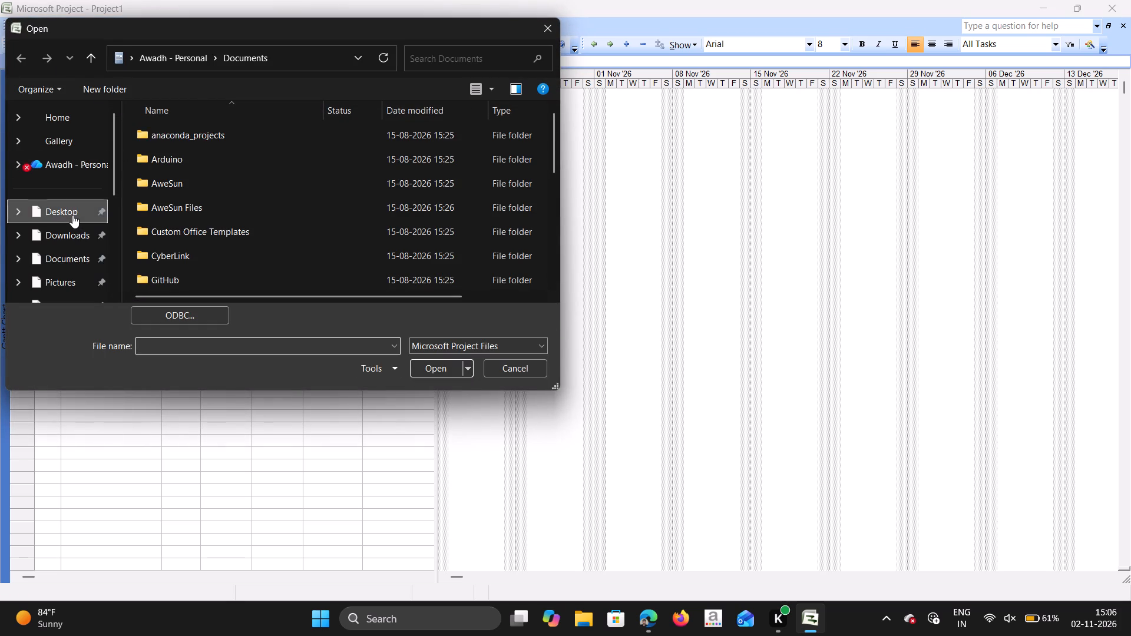
left_click(68, 246)
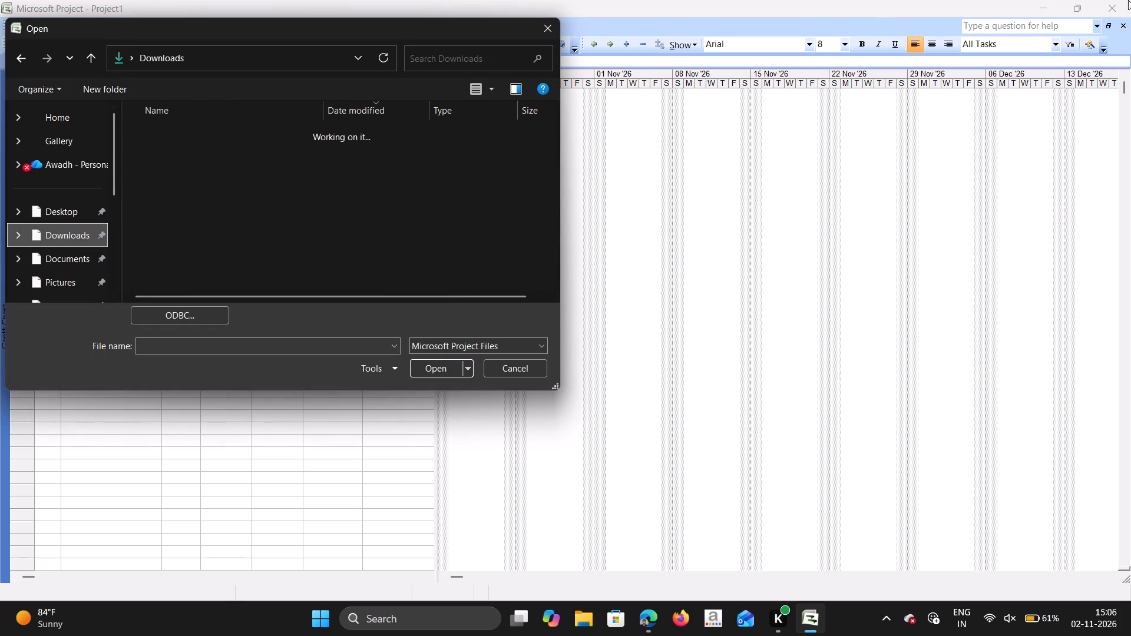
left_click(545, 19)
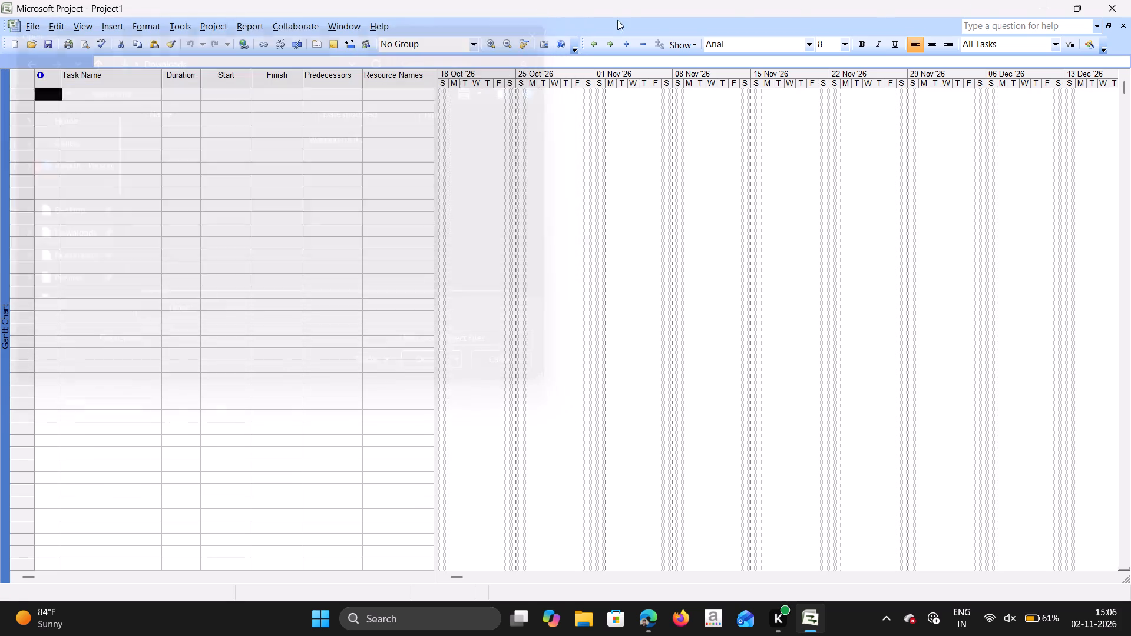
Close Microsoft Project without saving the changes to Project1.
left_click(1107, 6)
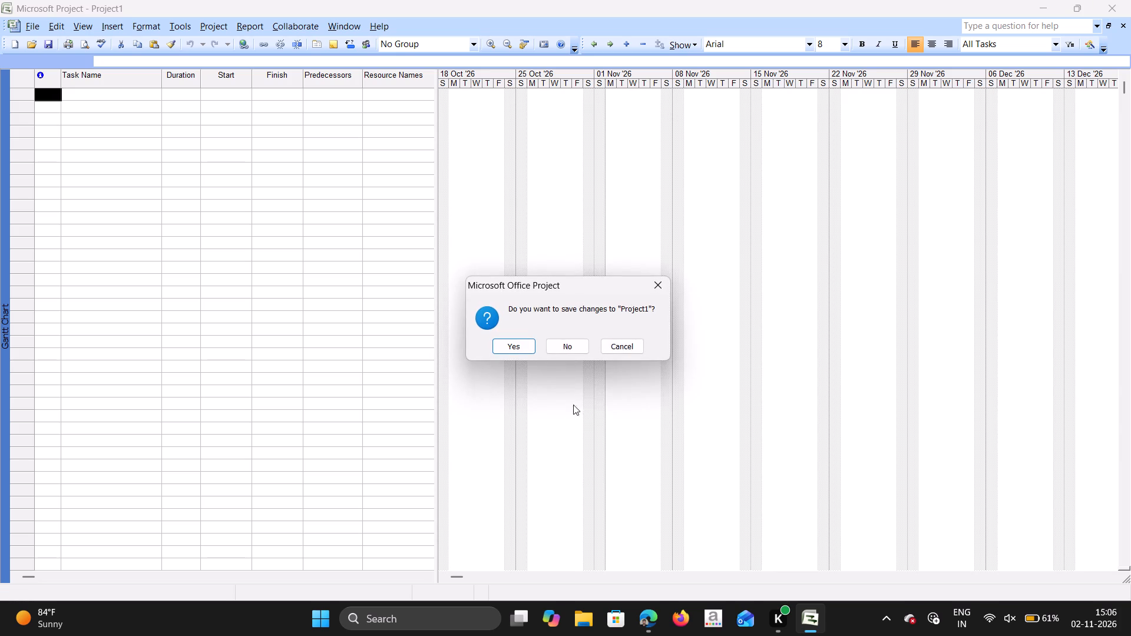
left_click(504, 346)
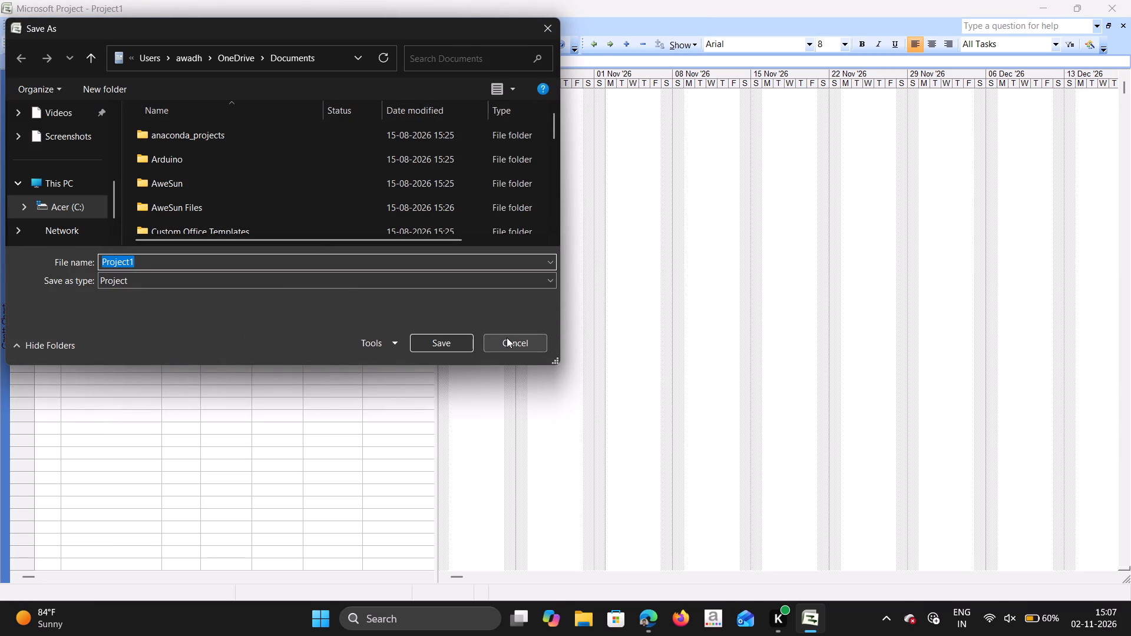
left_click(507, 337)
left_click(1127, 0)
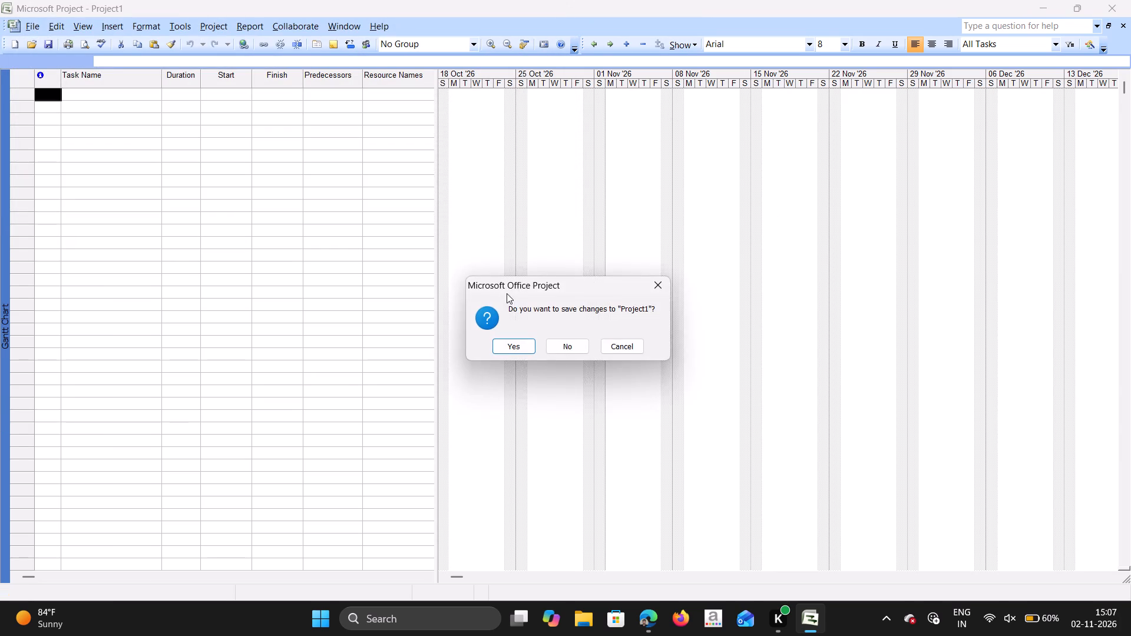
left_click(574, 343)
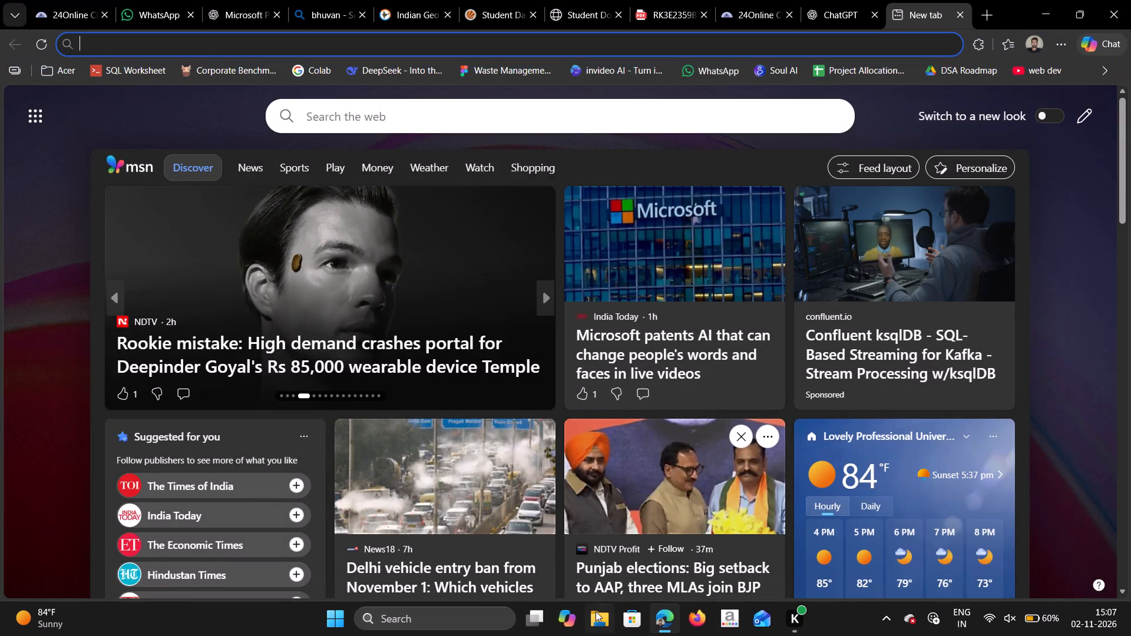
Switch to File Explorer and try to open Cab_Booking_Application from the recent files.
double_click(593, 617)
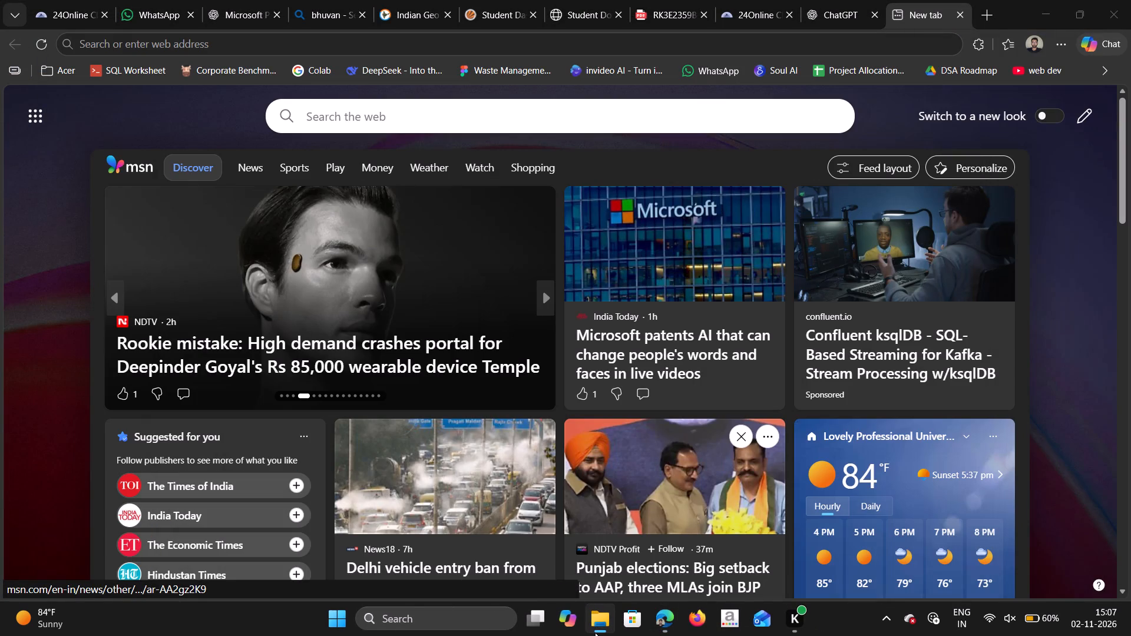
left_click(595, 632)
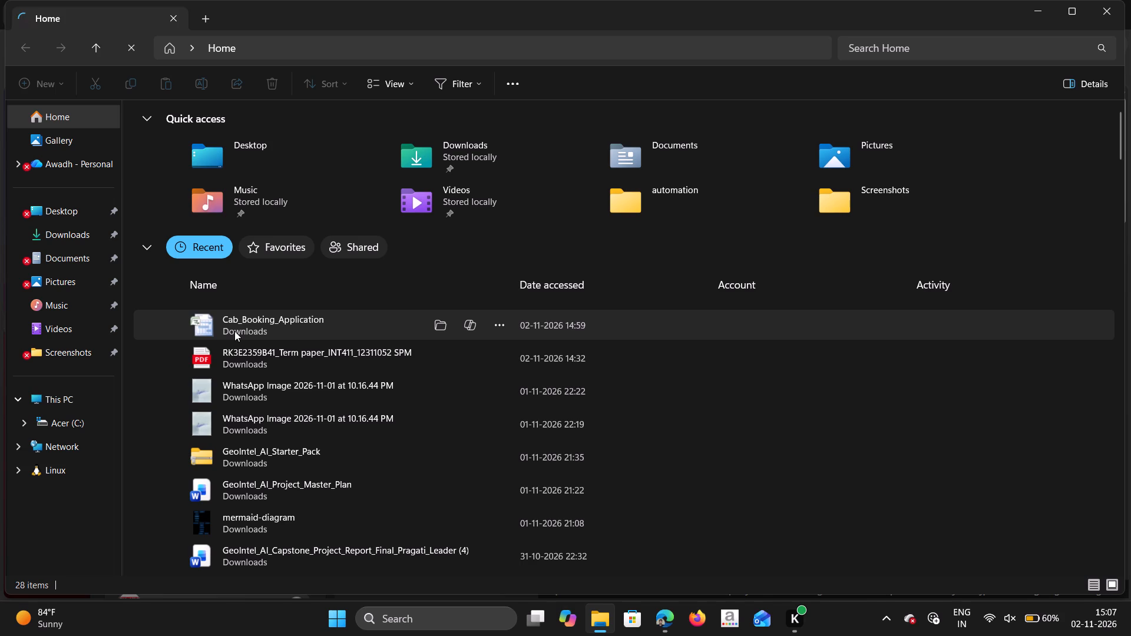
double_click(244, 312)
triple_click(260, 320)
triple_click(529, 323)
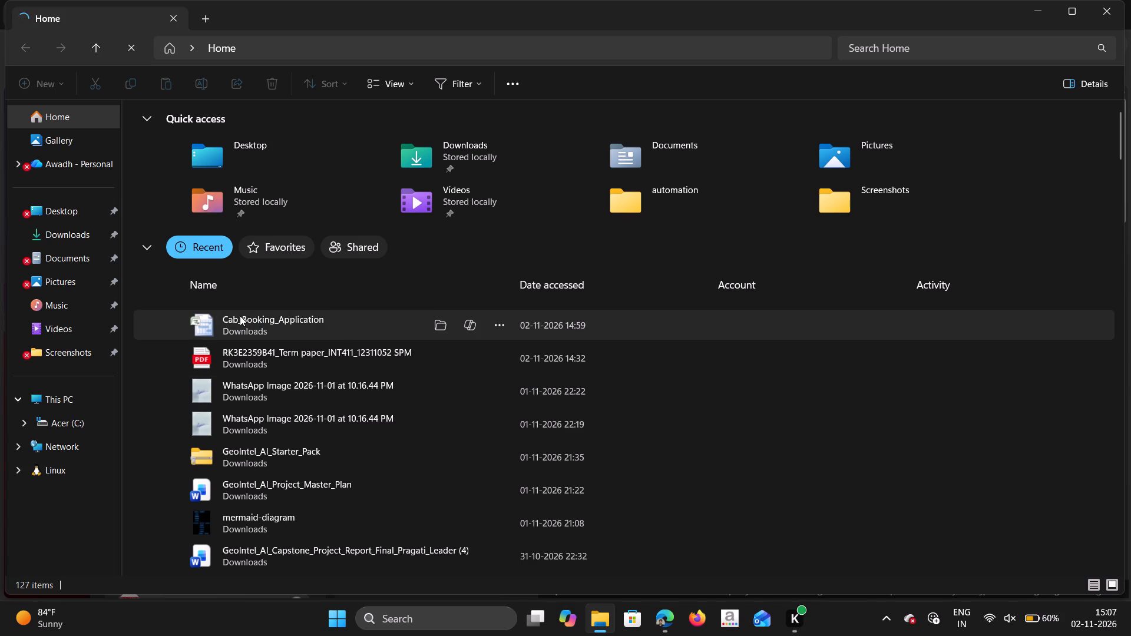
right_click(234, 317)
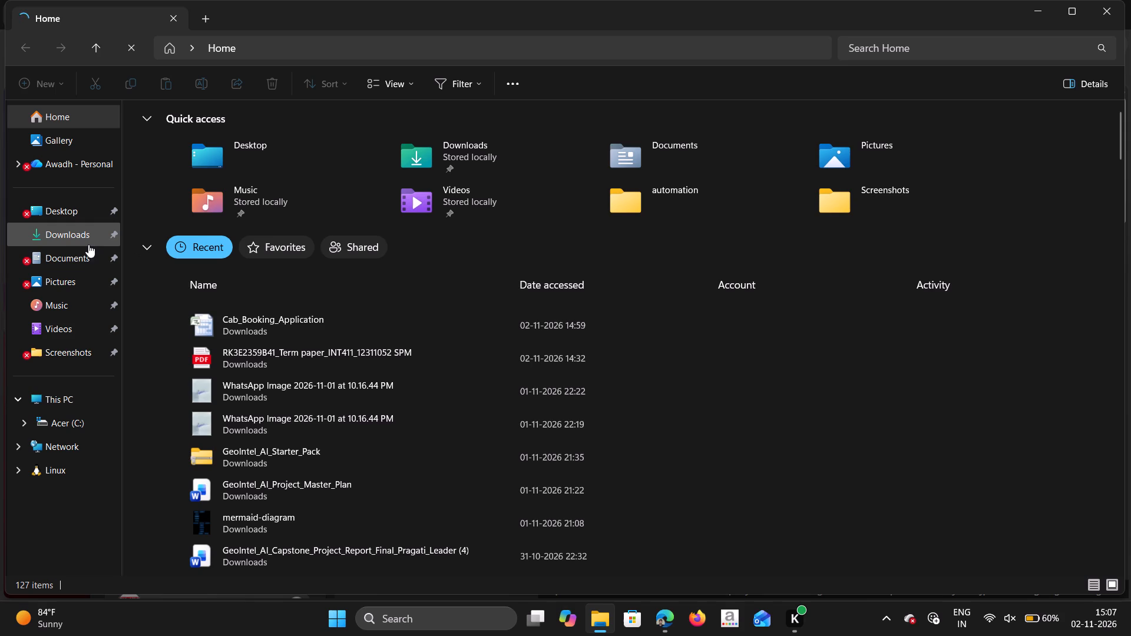
Look through the Downloads, Documents, Desktop, personal OneDrive and This PC locations for the saved project file, and close File Explorer.
left_click(78, 244)
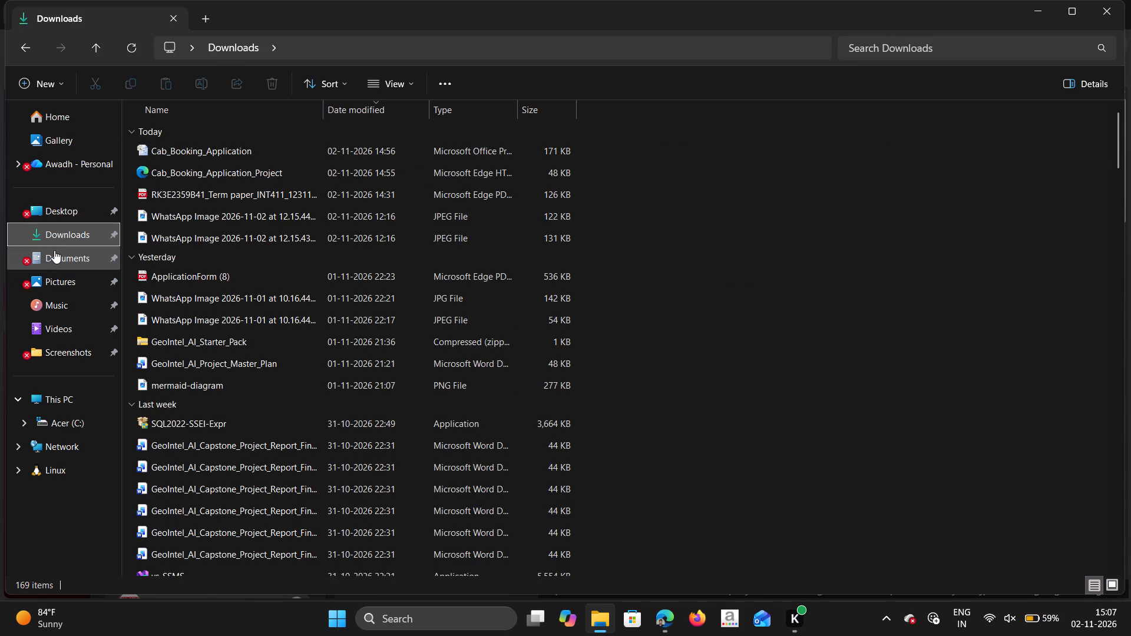
left_click(54, 250)
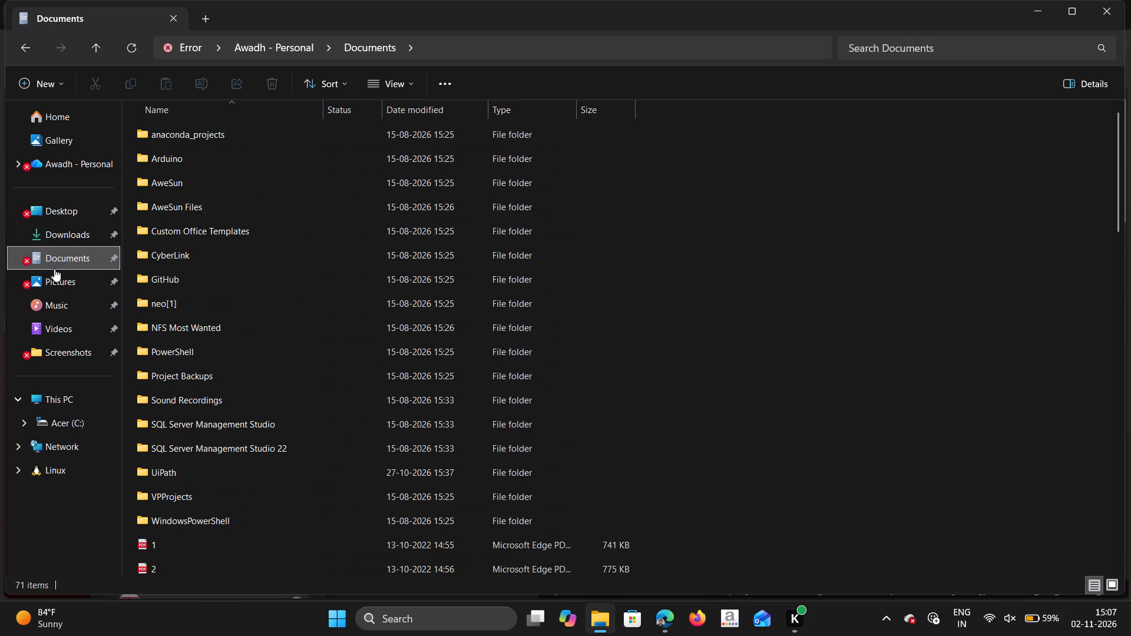
left_click(54, 269)
left_click(58, 205)
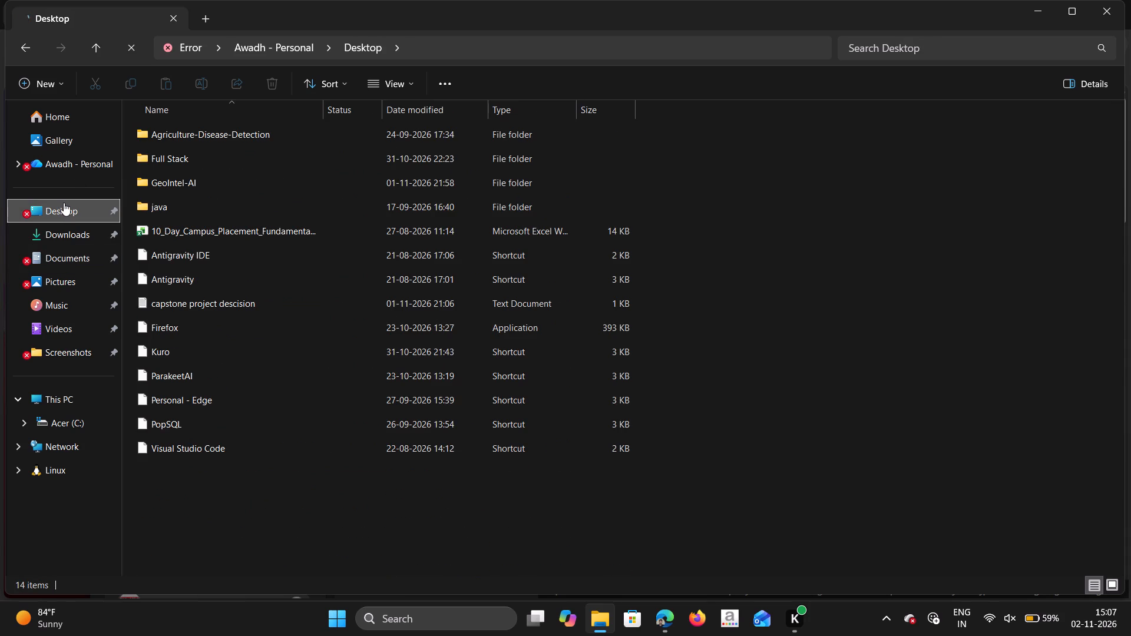
left_click(59, 155)
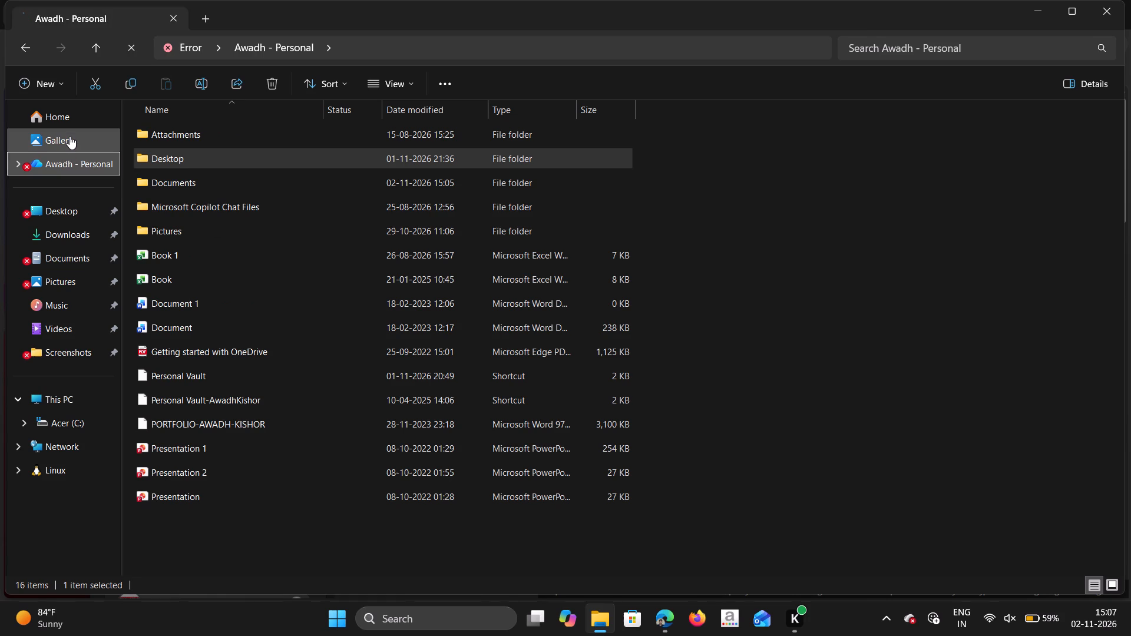
left_click(70, 136)
left_click(71, 119)
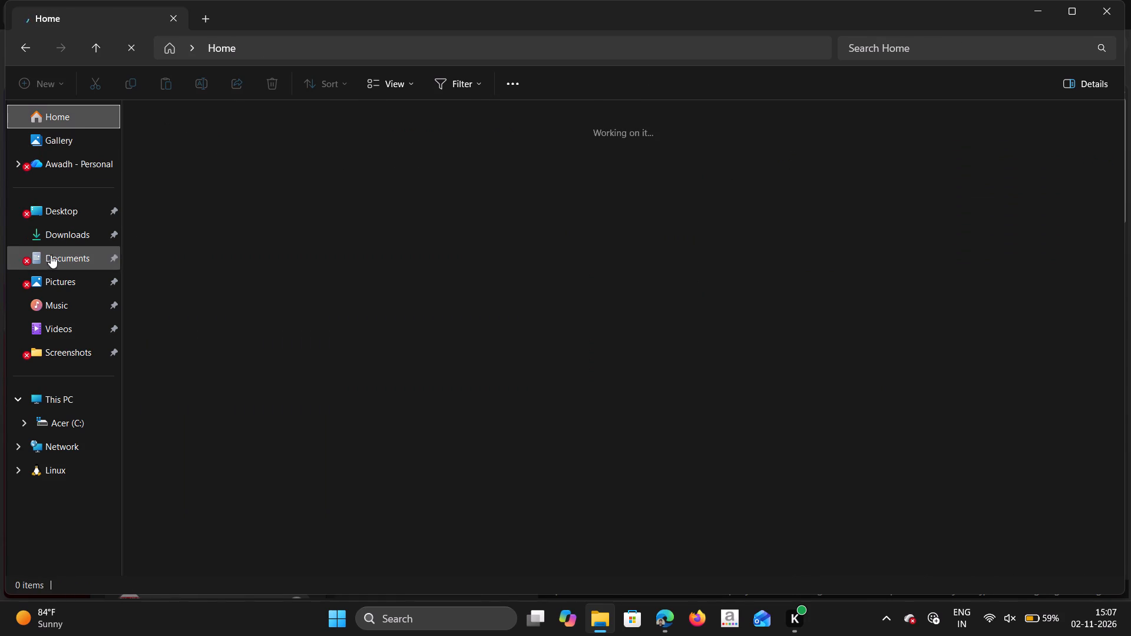
left_click(43, 349)
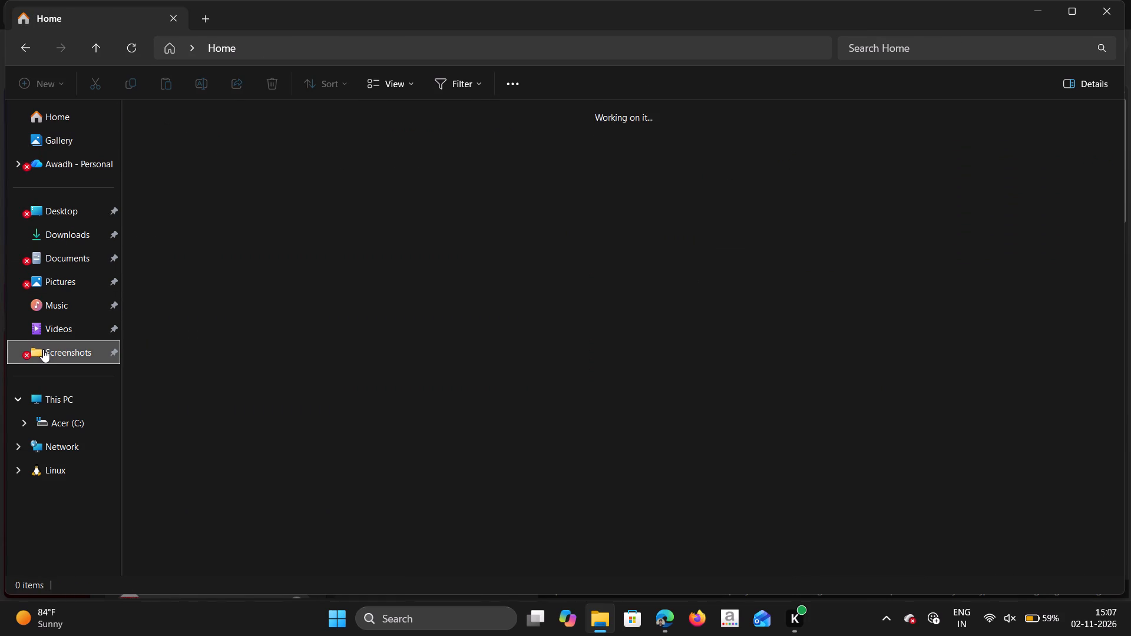
left_click(55, 395)
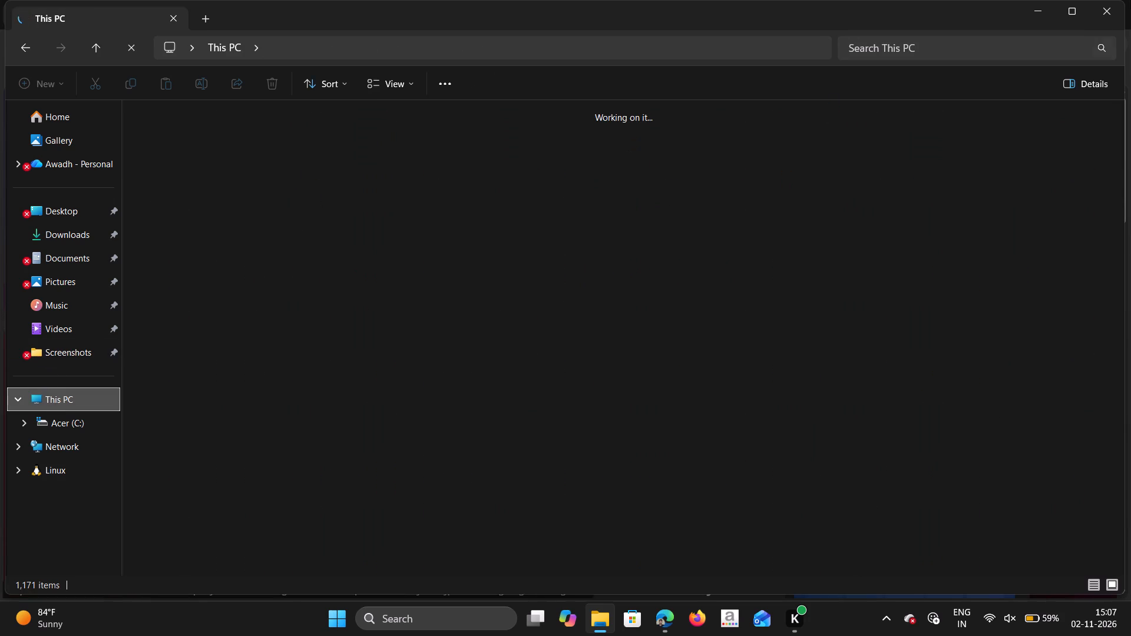
left_click(1101, 18)
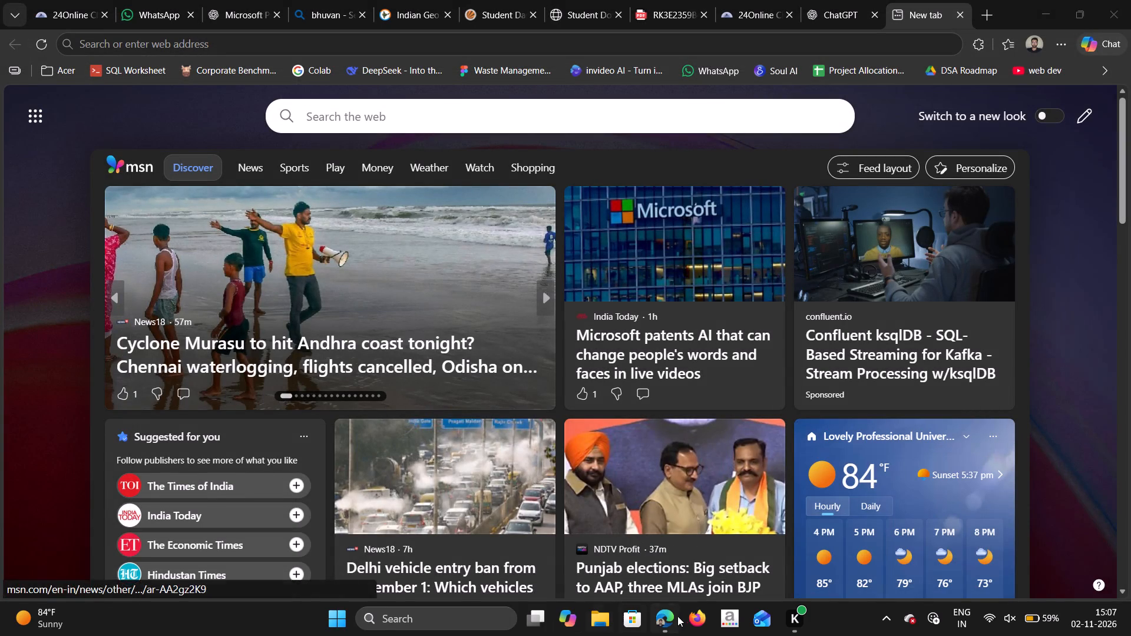
Switch to File Explorer and look through the files in the Documents folder for the saved project Cab_Booking12416125.
left_click(609, 627)
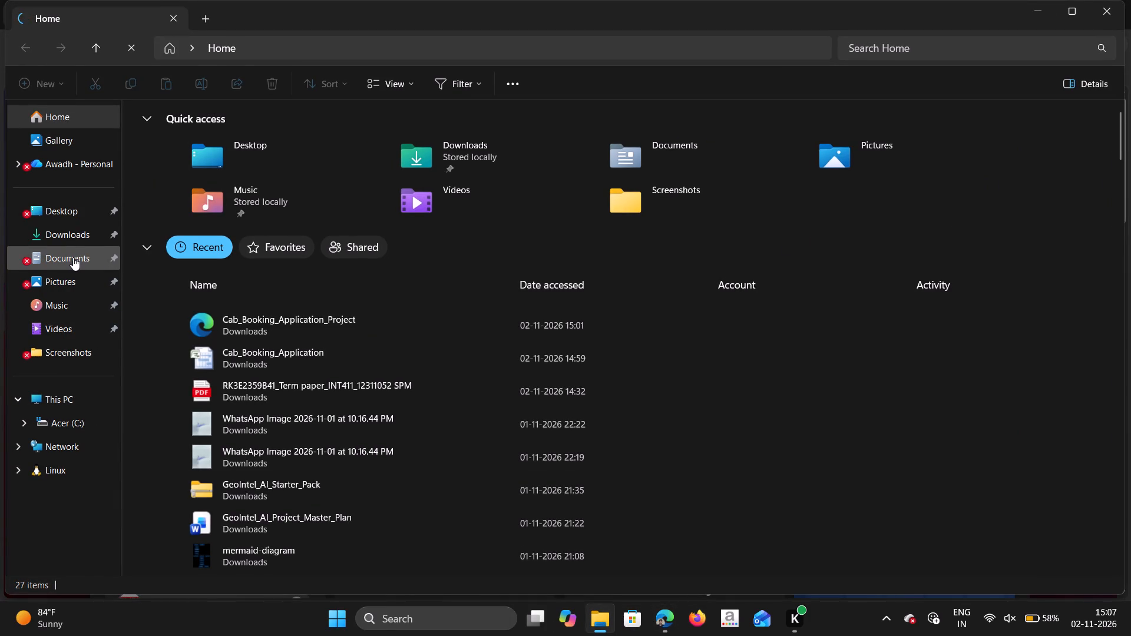
left_click(73, 257)
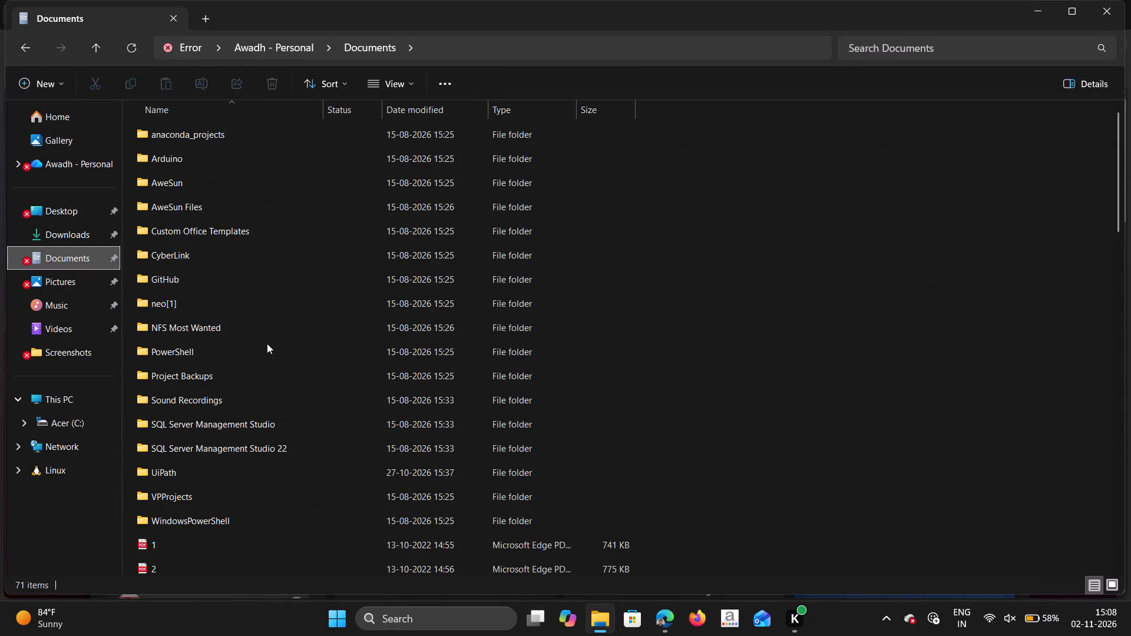
scroll(267, 343, "down", 3)
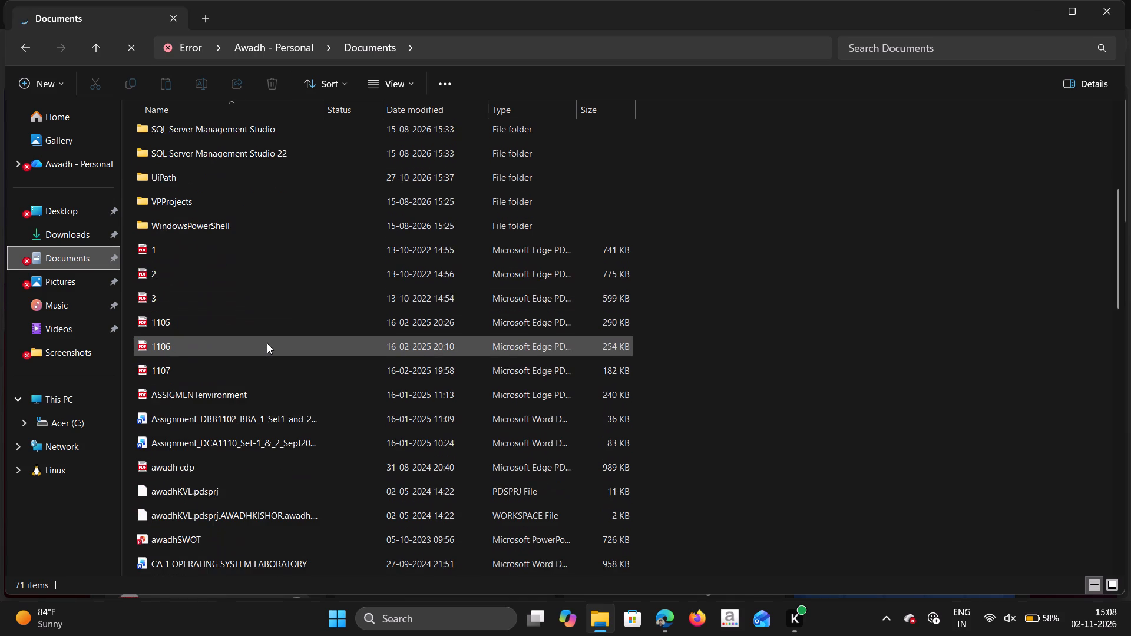
scroll(267, 343, "down", 3)
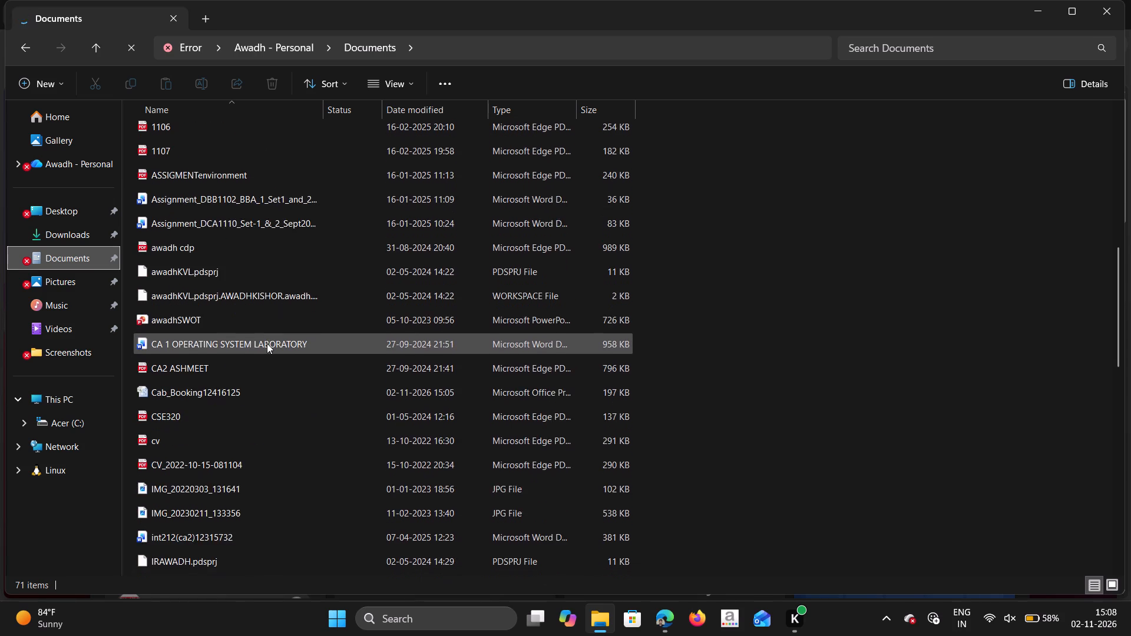
scroll(267, 343, "down", 4)
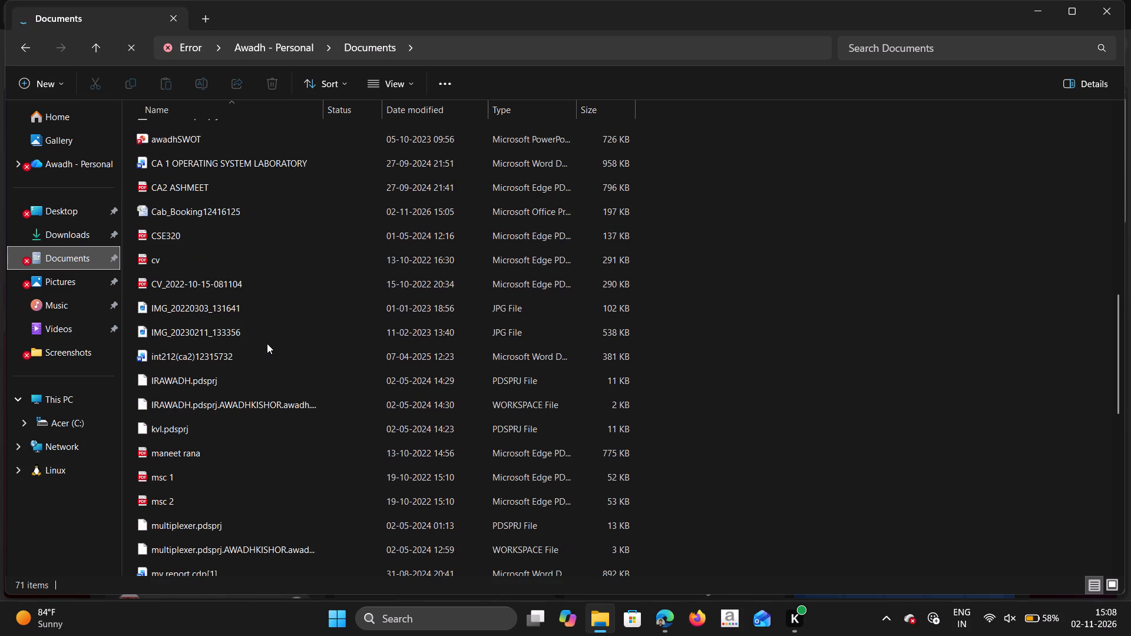
scroll(267, 343, "down", 5)
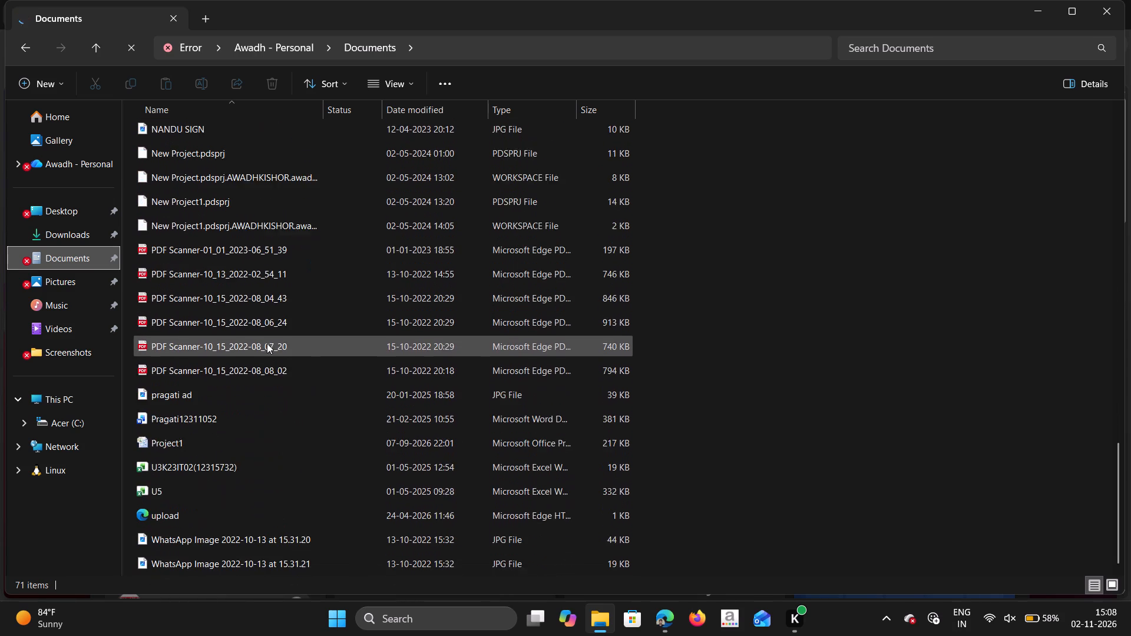
scroll(267, 343, "down", 5)
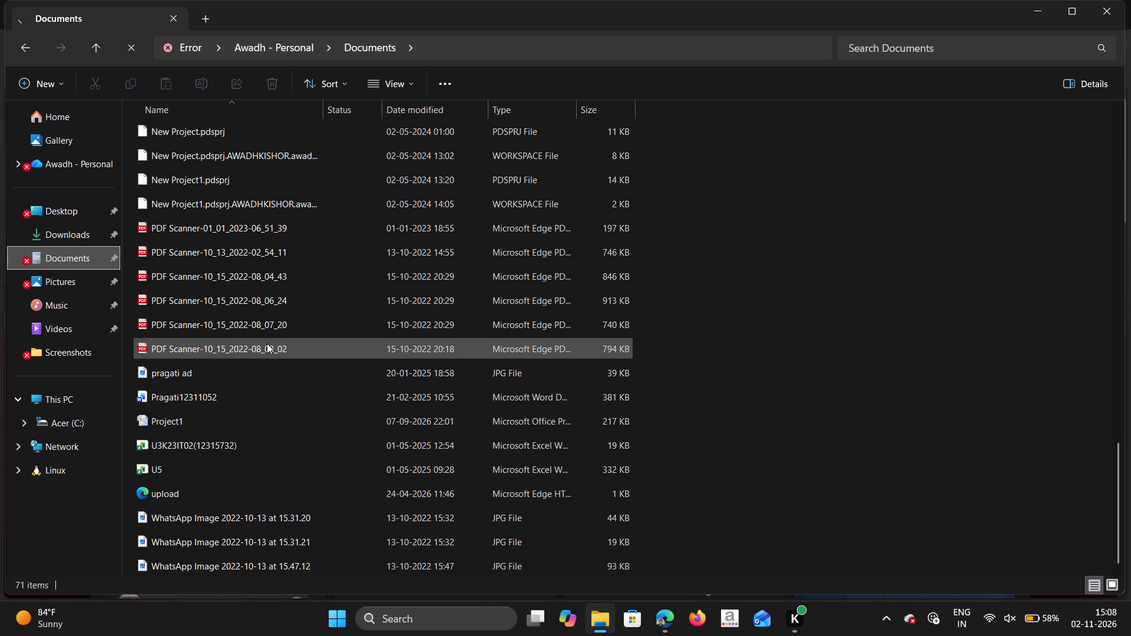
scroll(267, 343, "up", 18)
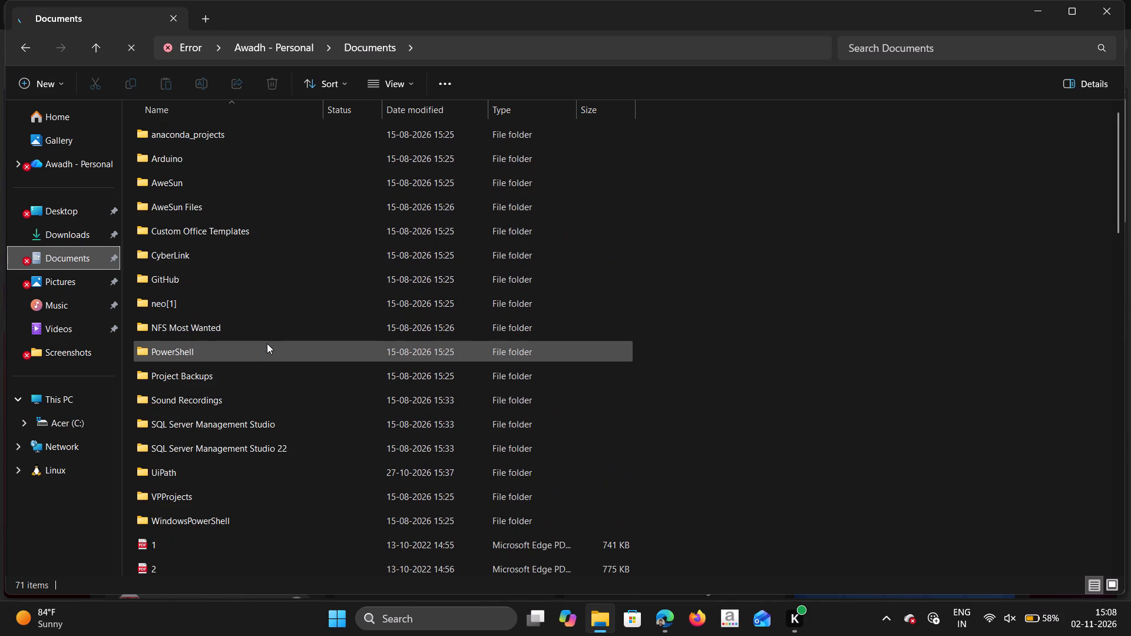
scroll(267, 343, "up", 3)
scroll(267, 343, "down", 3)
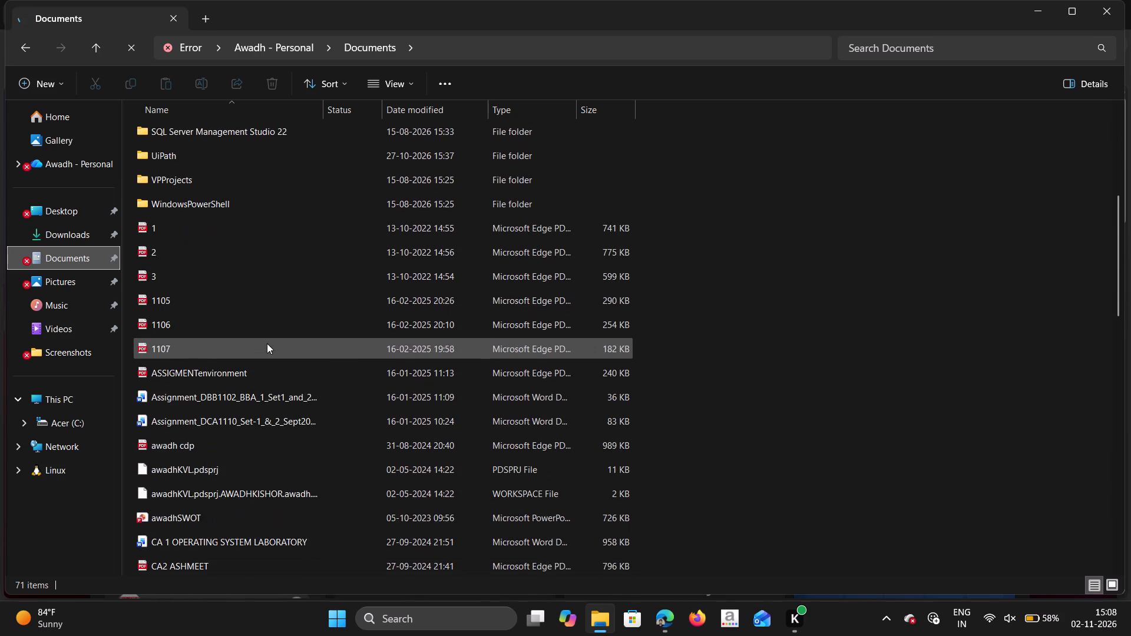
scroll(267, 343, "down", 2)
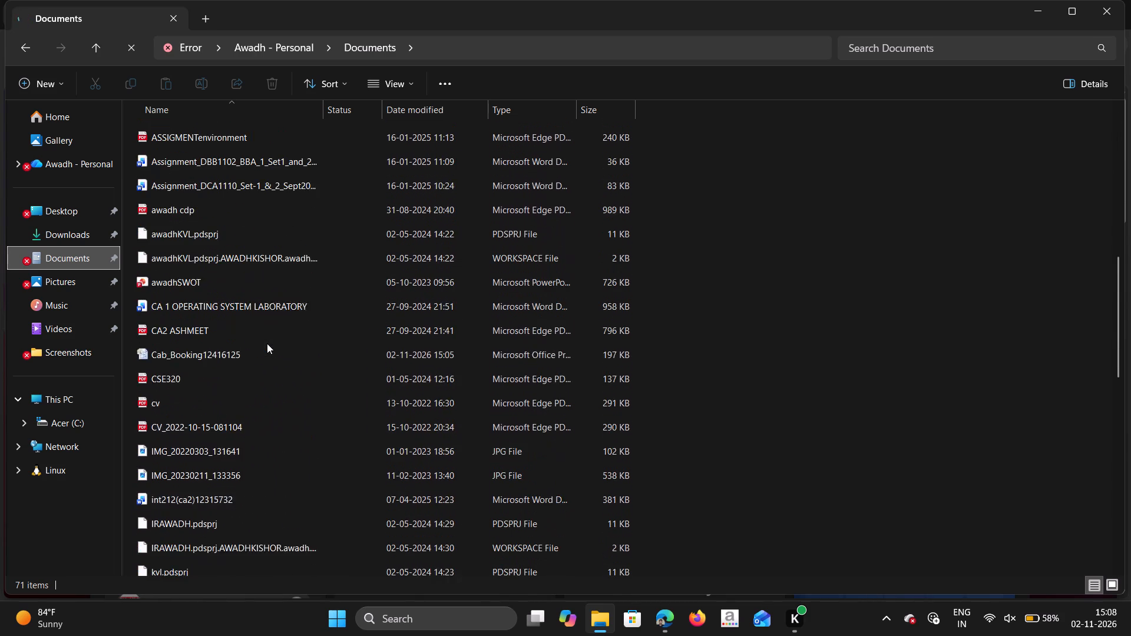
scroll(267, 343, "down", 3)
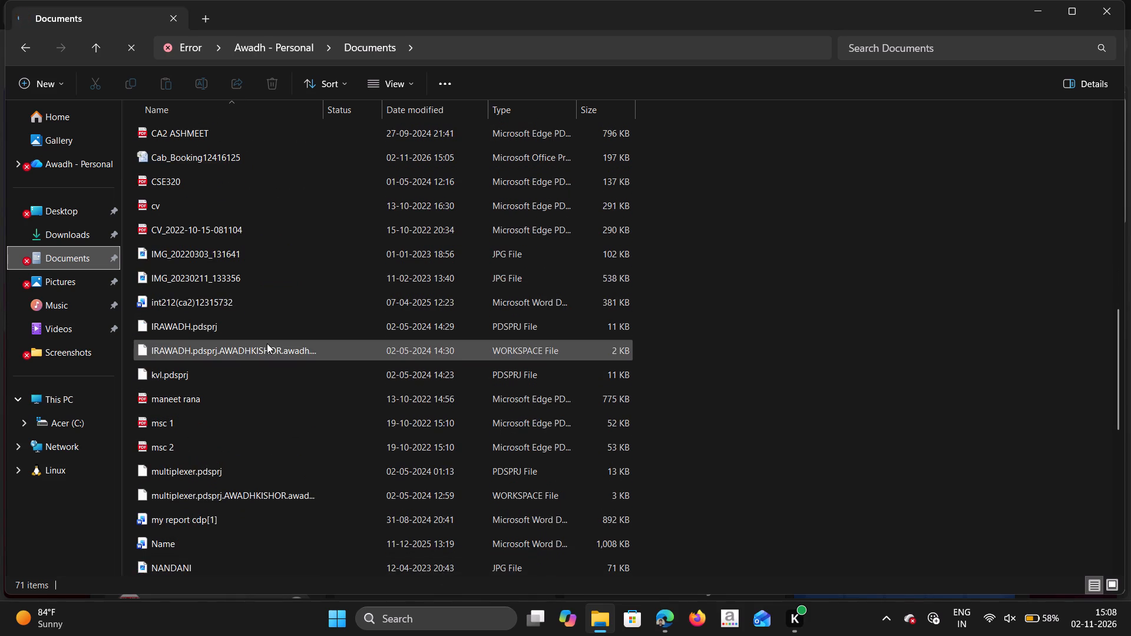
scroll(267, 343, "down", 8)
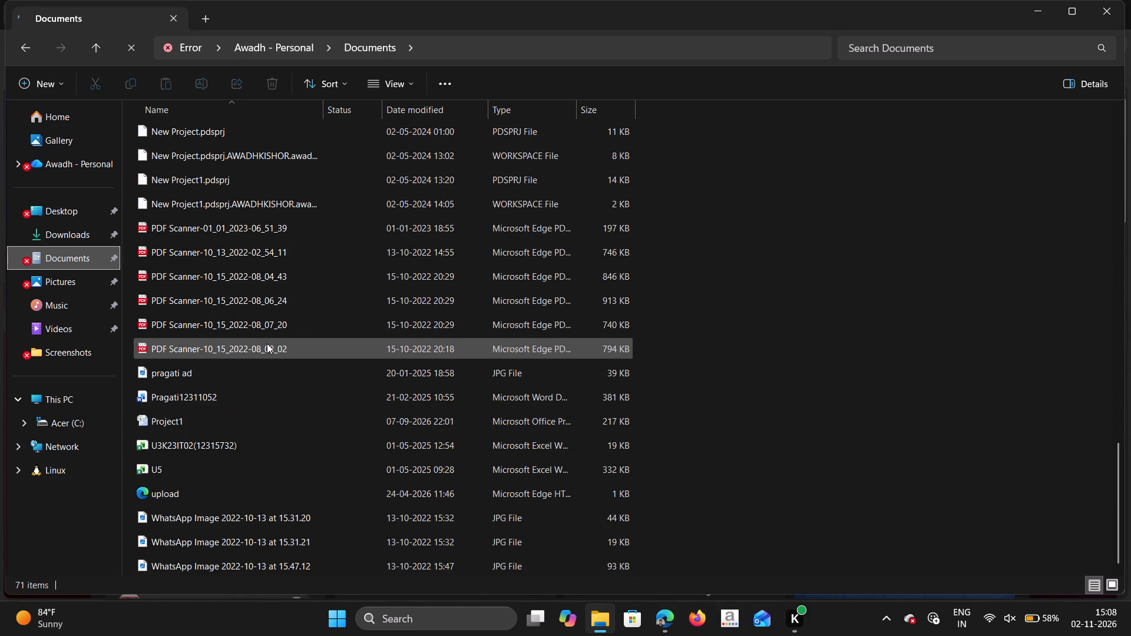
scroll(267, 343, "down", 4)
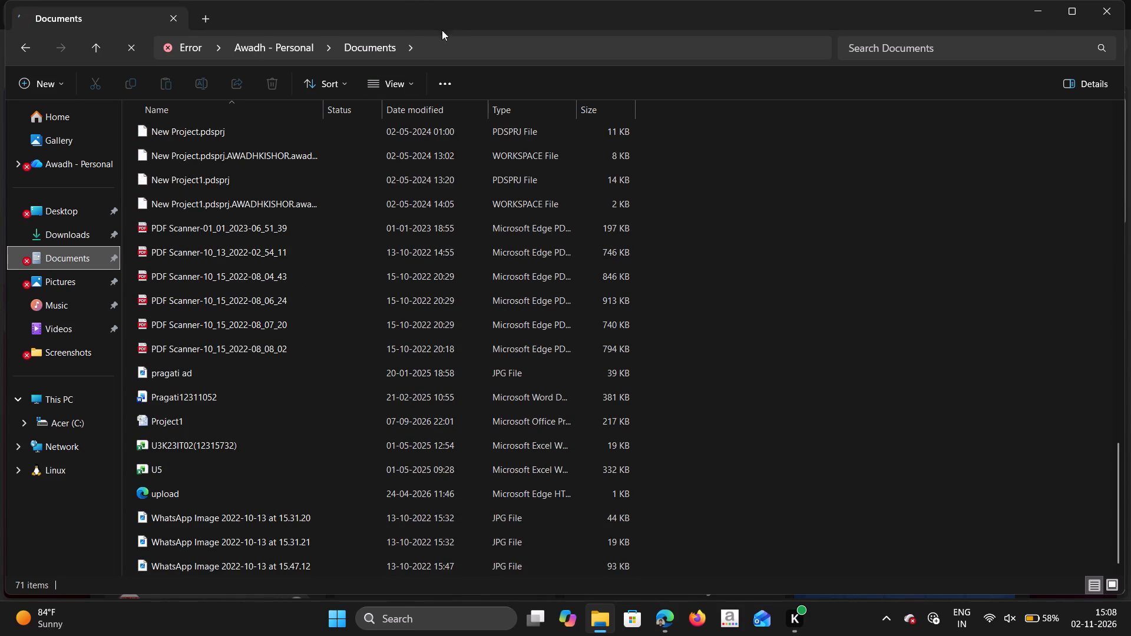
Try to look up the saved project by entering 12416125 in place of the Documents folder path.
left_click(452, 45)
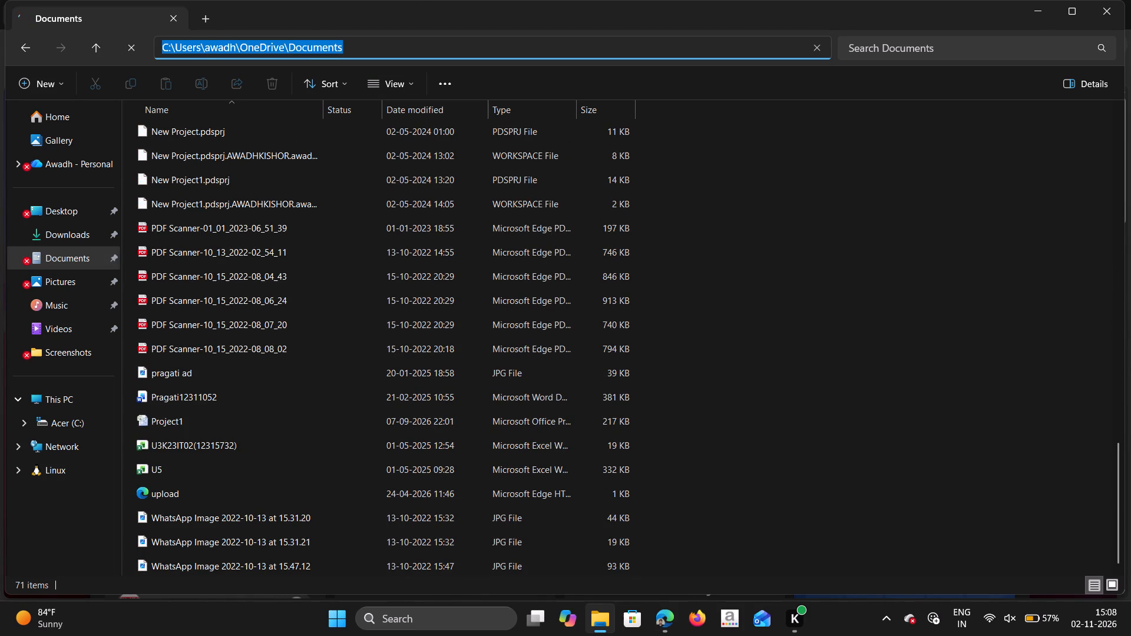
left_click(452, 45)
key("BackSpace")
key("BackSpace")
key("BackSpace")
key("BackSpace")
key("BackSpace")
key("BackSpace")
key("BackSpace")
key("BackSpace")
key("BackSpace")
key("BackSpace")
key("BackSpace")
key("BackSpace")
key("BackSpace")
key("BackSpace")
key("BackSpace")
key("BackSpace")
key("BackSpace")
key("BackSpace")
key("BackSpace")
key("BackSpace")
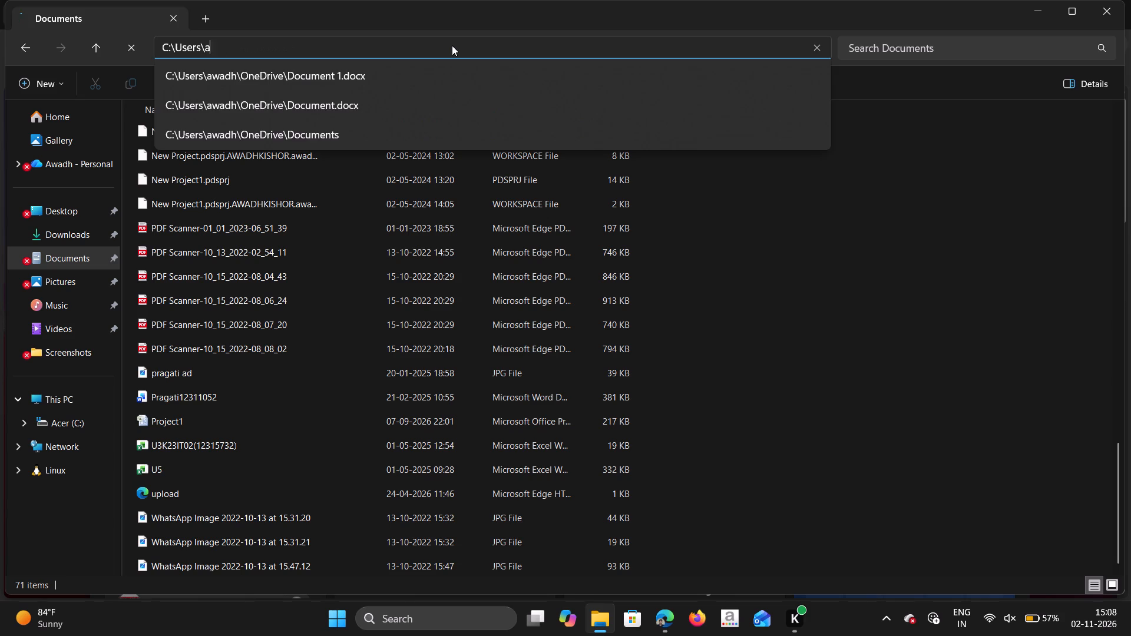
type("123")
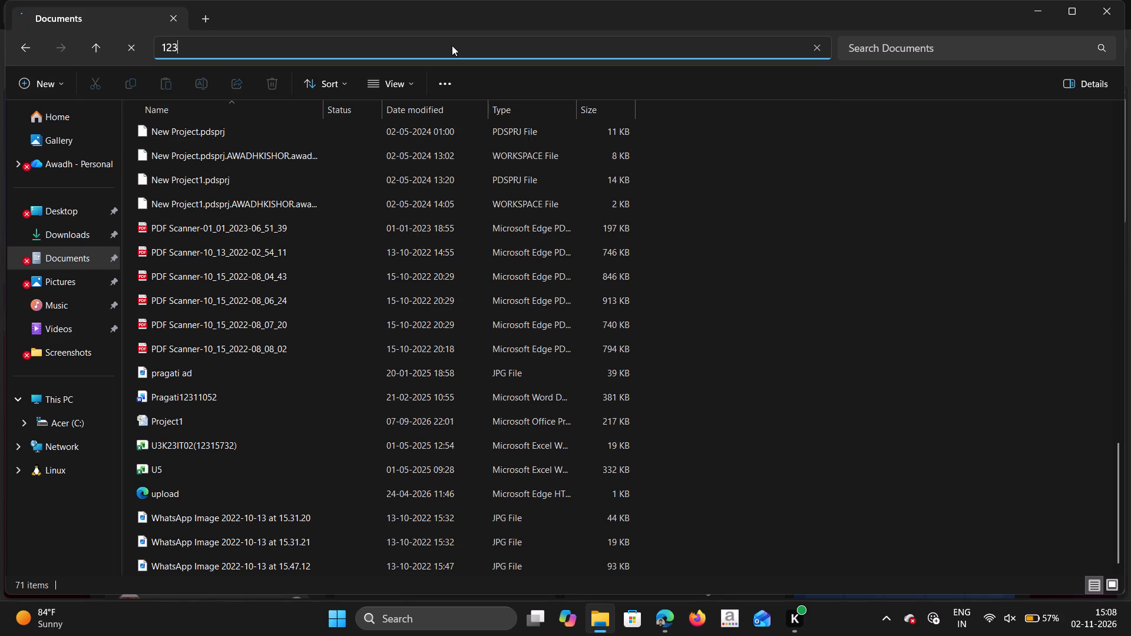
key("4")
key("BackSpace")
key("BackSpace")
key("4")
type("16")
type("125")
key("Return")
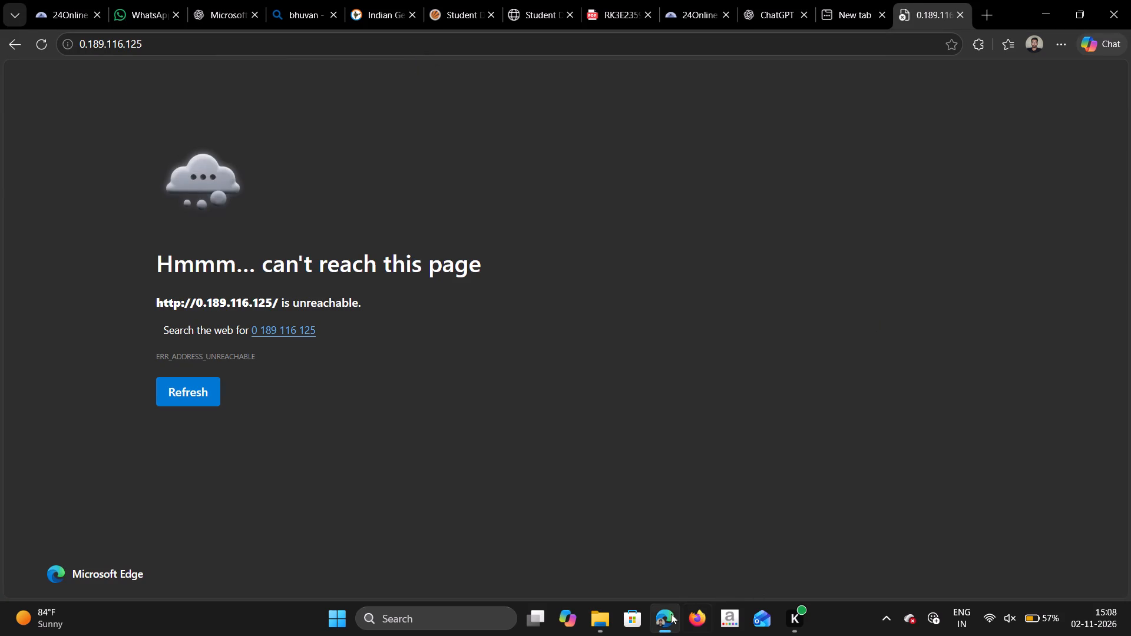
Switch back to File Explorer and search This PC for 12416125.
left_click(597, 621)
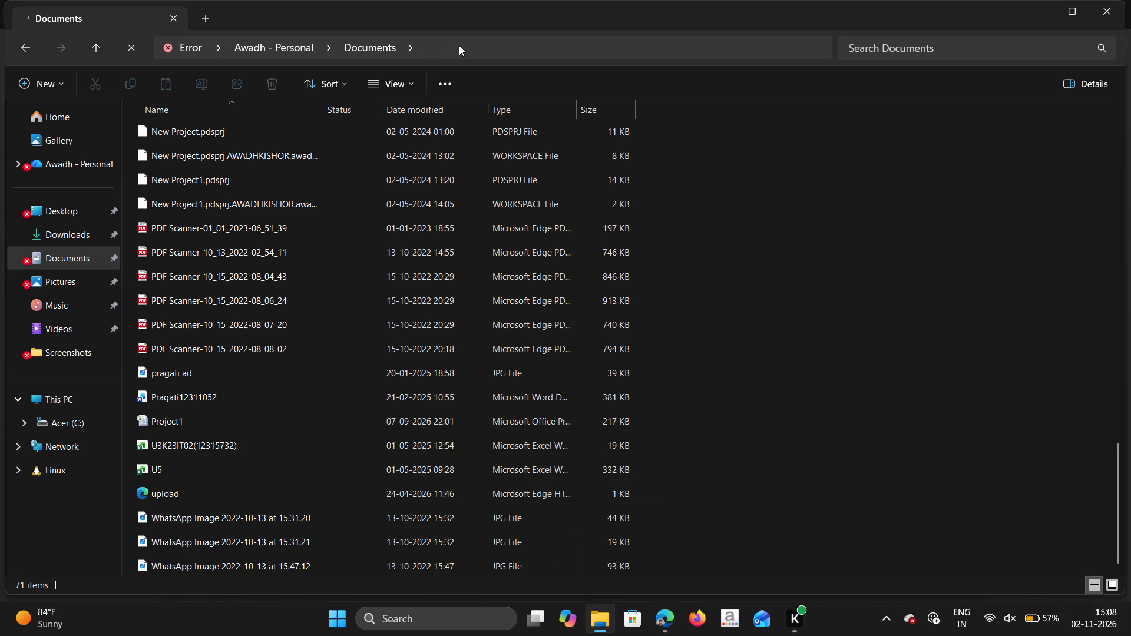
left_click(84, 388)
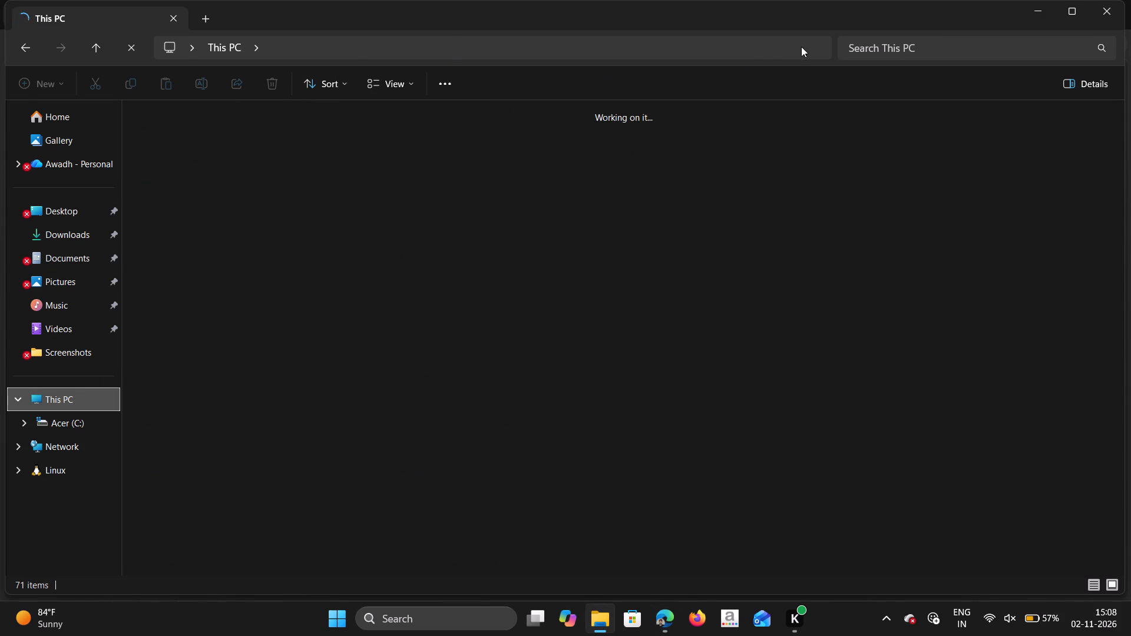
left_click(883, 50)
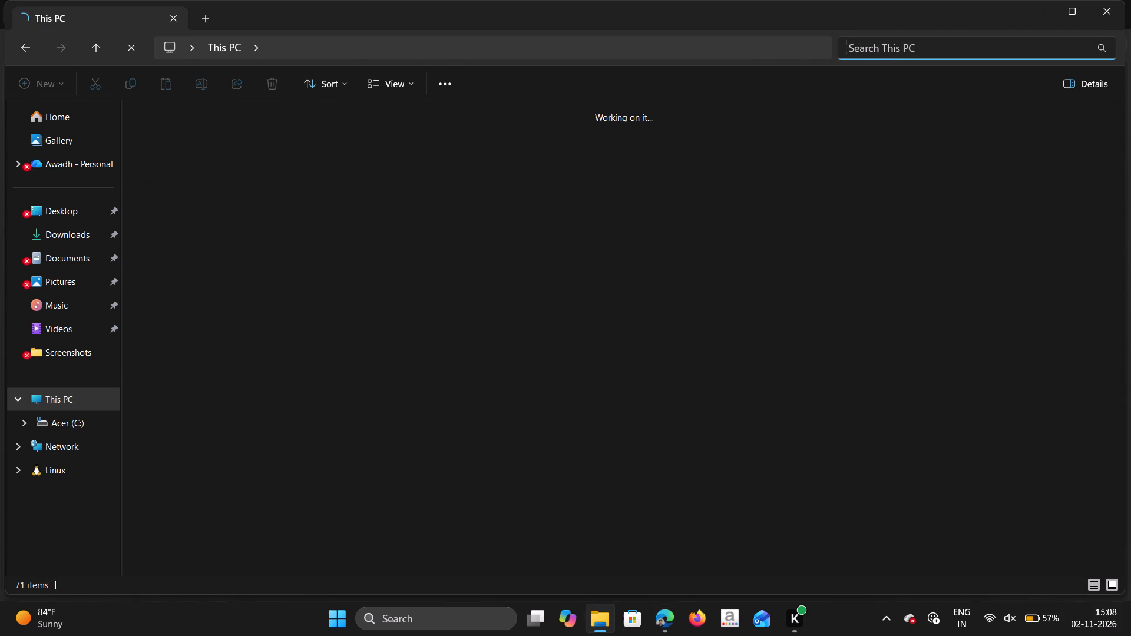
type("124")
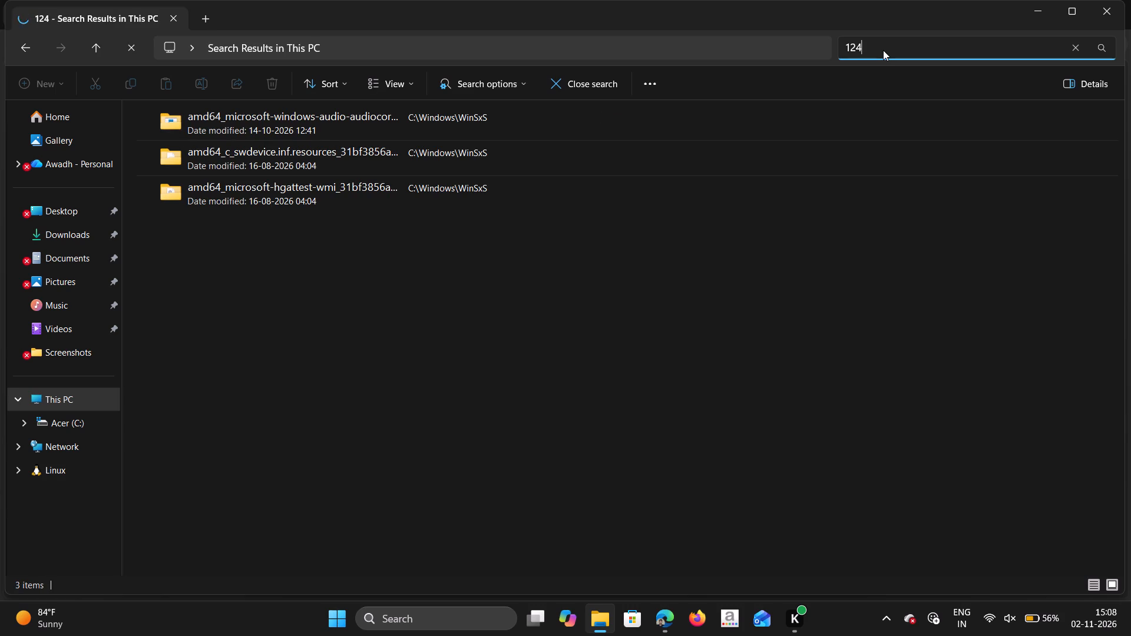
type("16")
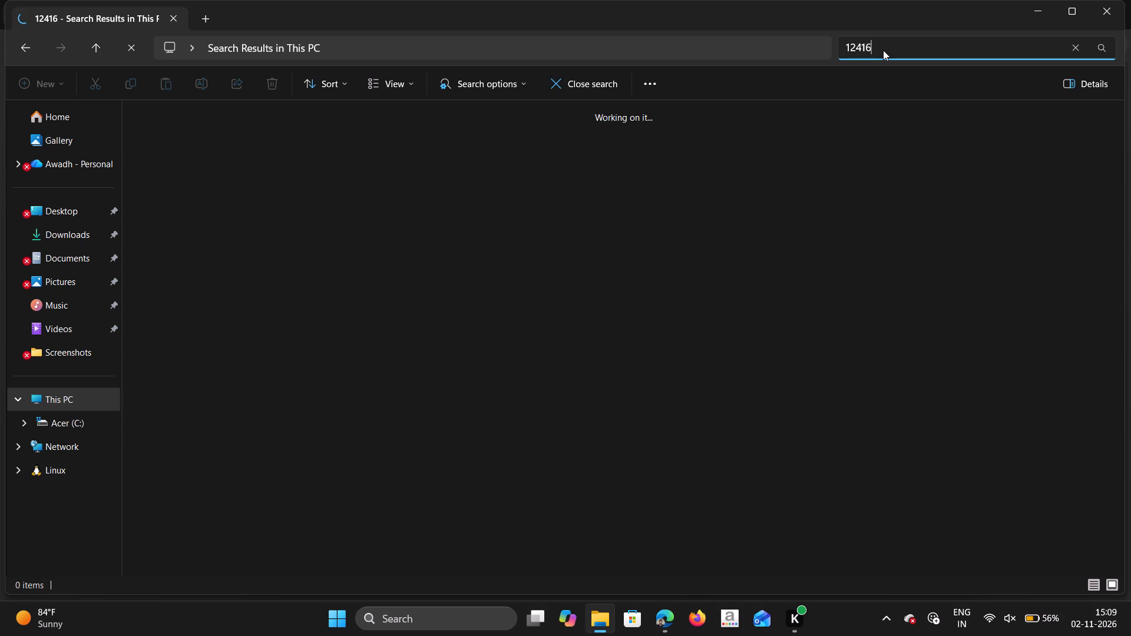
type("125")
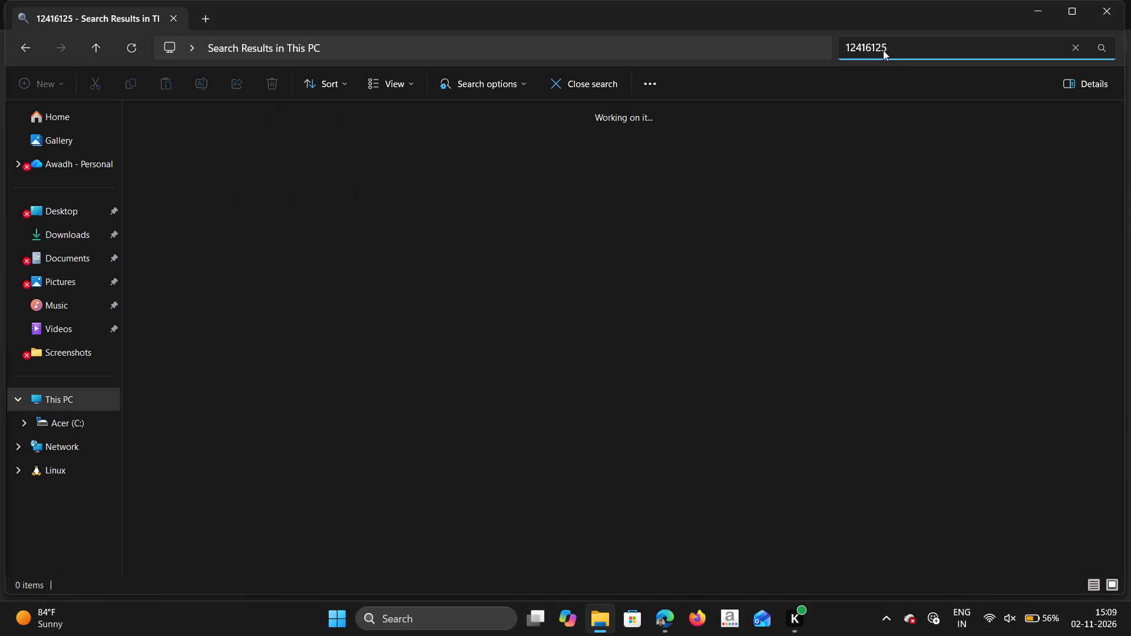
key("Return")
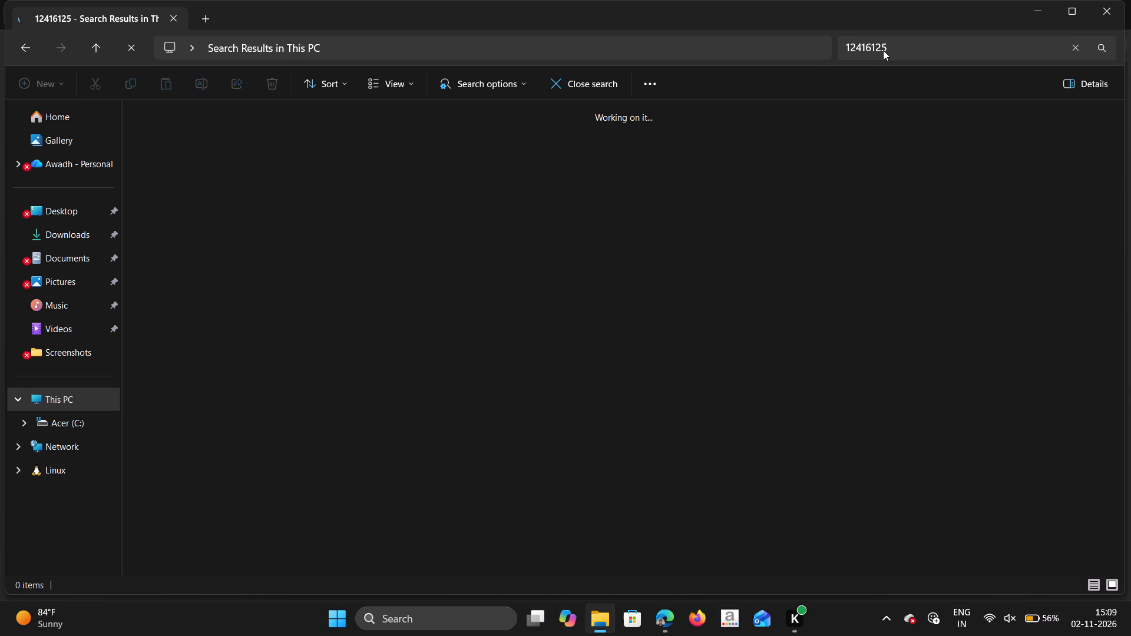